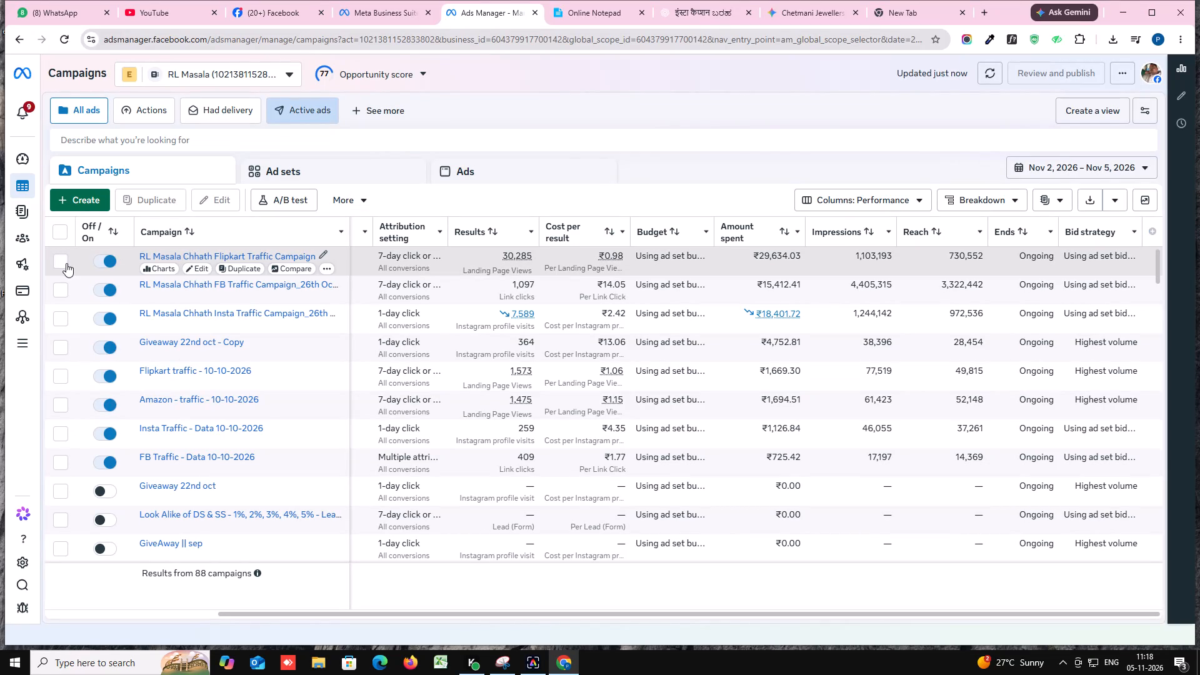
Switch from RL Masala to the Enlarge Media portfolio's ad account that has only an ID number as its name.
left_click(217, 76)
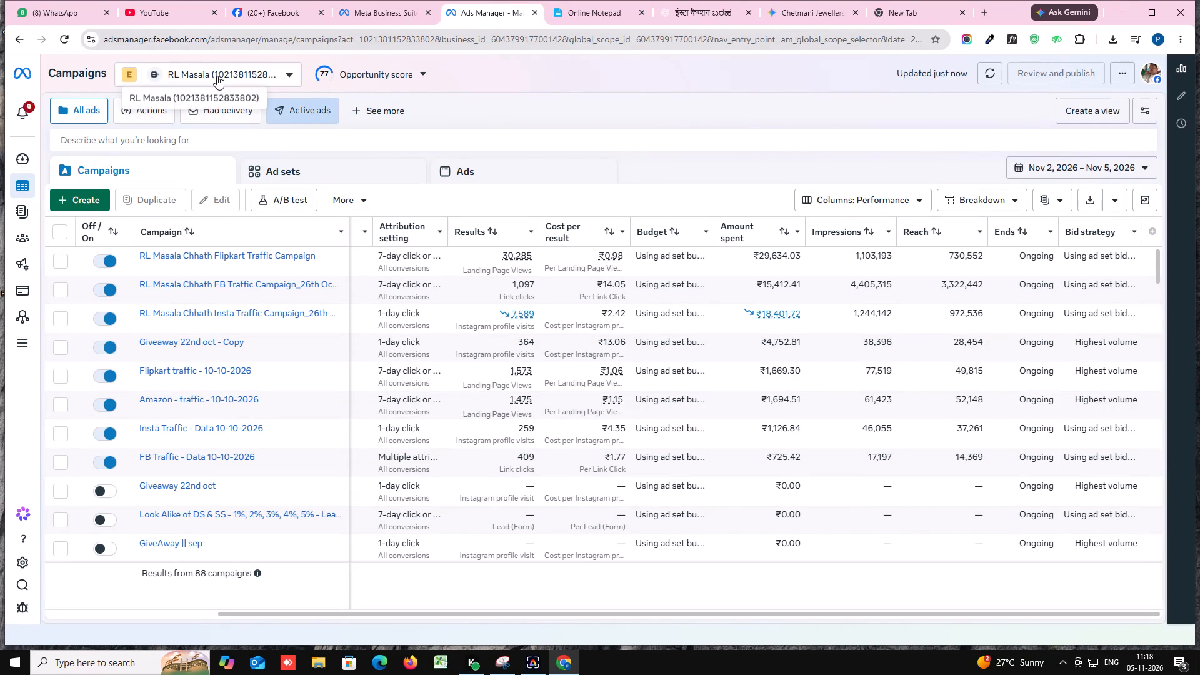
scroll(197, 312, "up", 5)
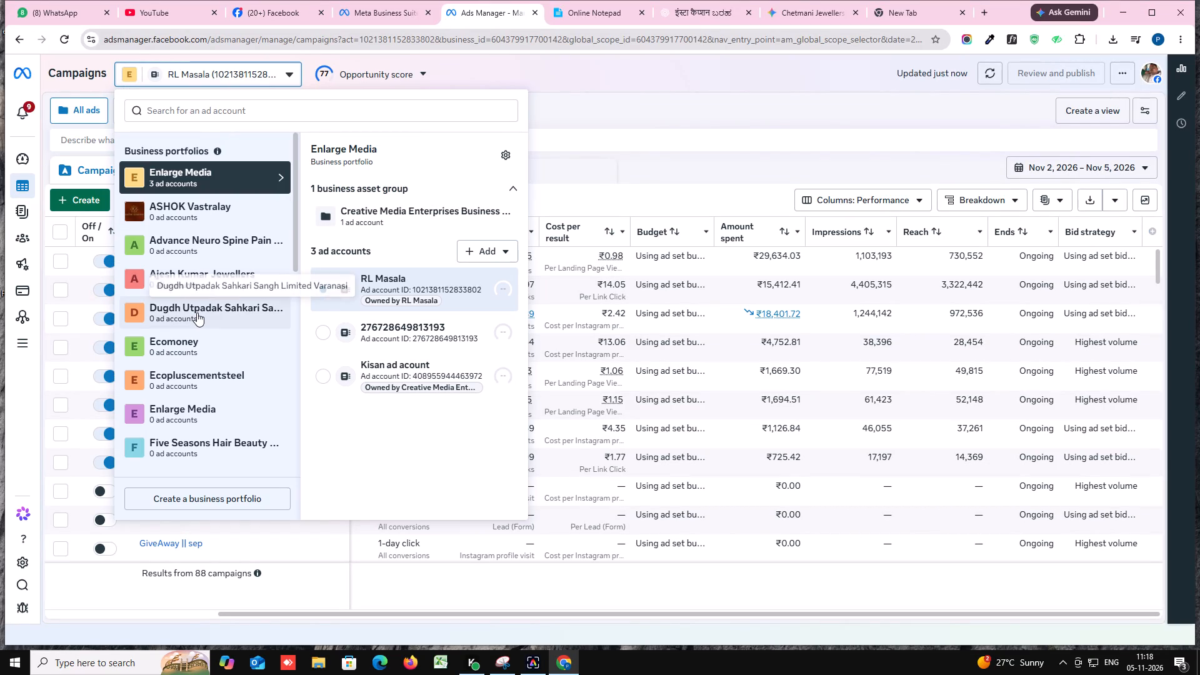
left_click(327, 335)
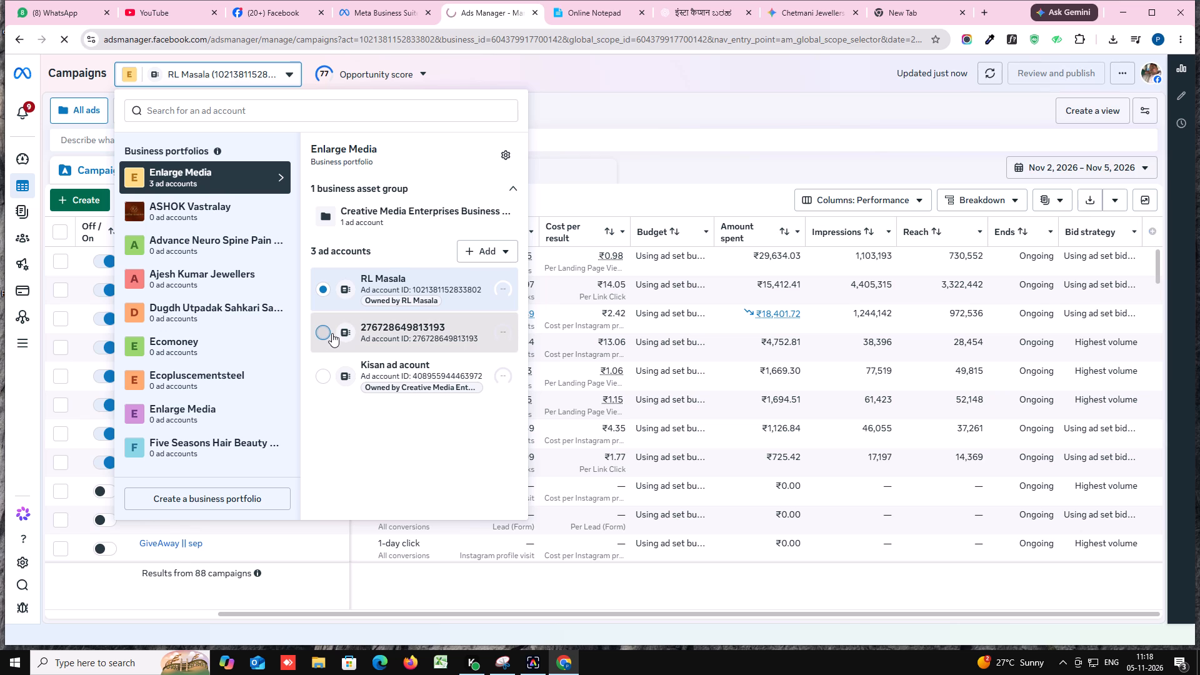
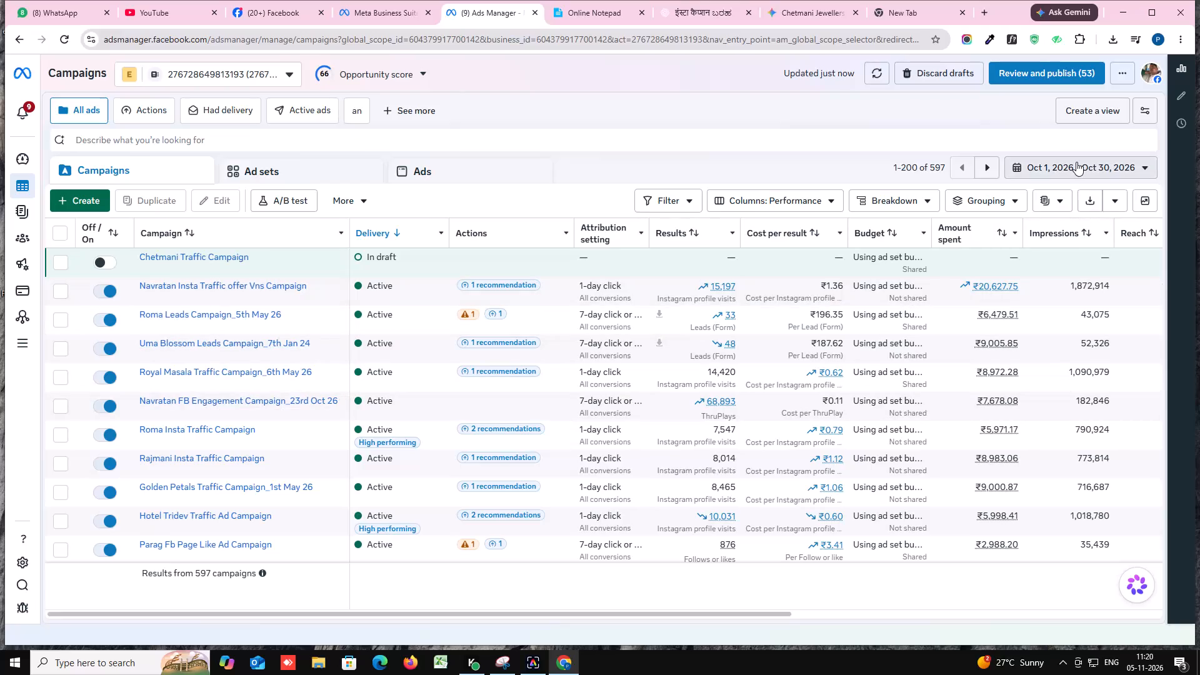
Set the campaign report's date range to Nov 4, 2026 – Nov 5, 2026.
left_click(1076, 162)
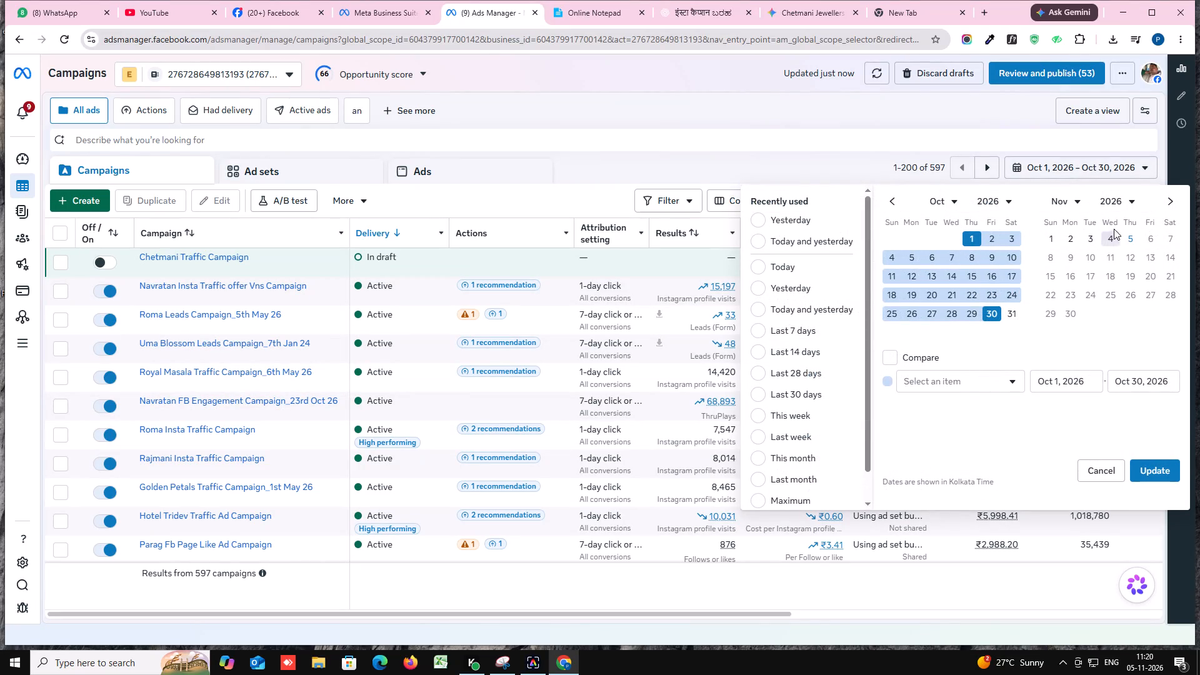
left_click(1127, 237)
left_click(951, 236)
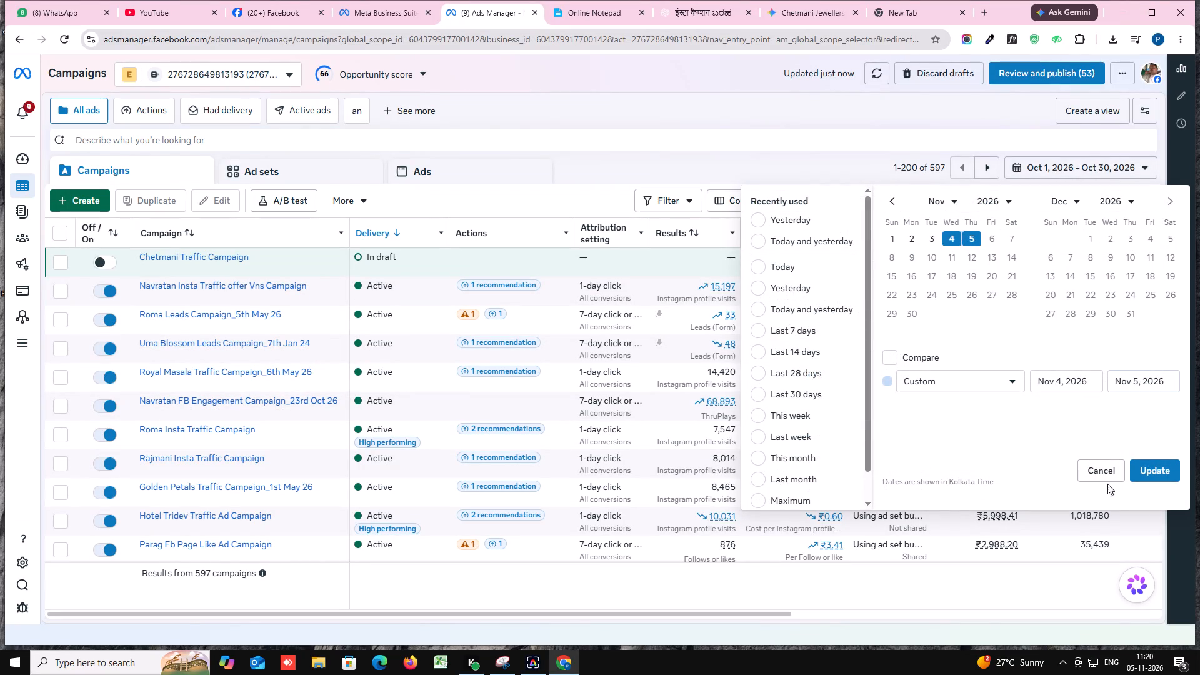
left_click(1158, 468)
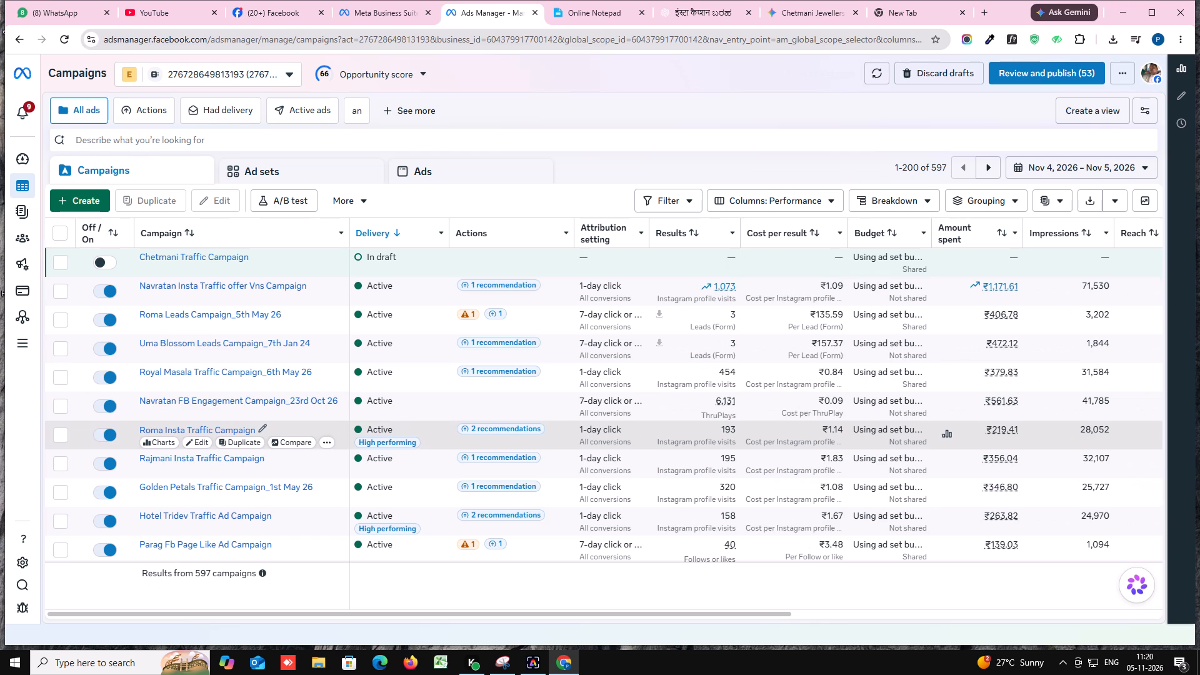
Filter the campaigns to those whose campaign name contains all of "chet".
left_click(127, 141)
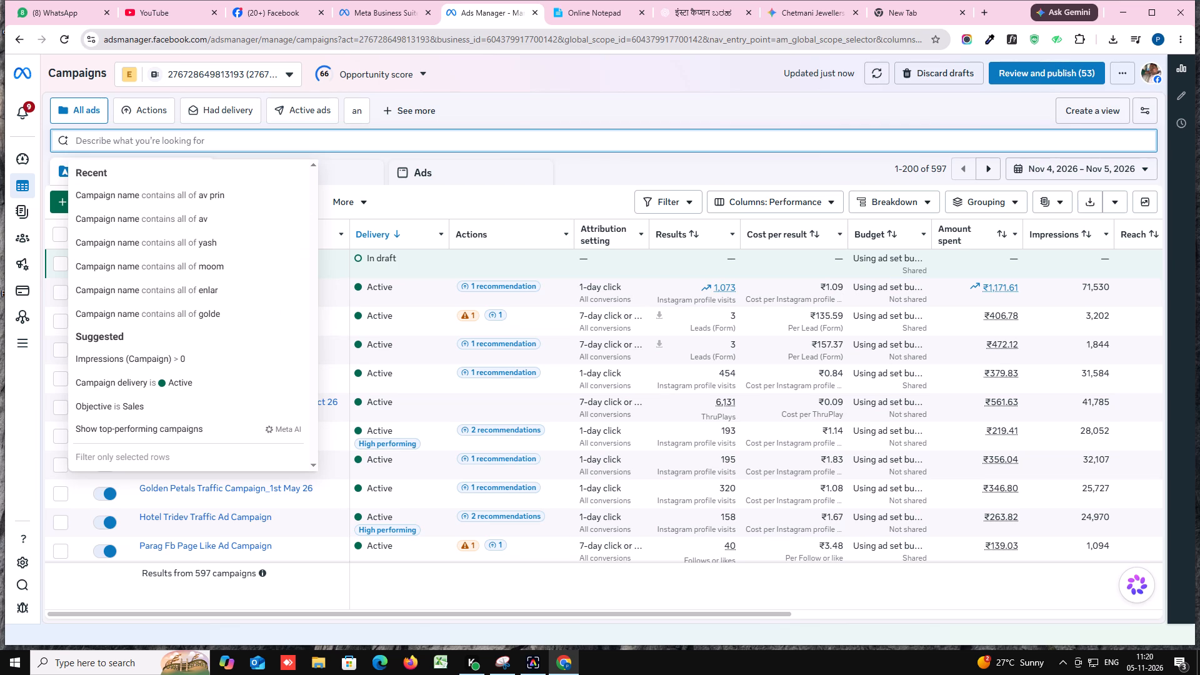
type("chet")
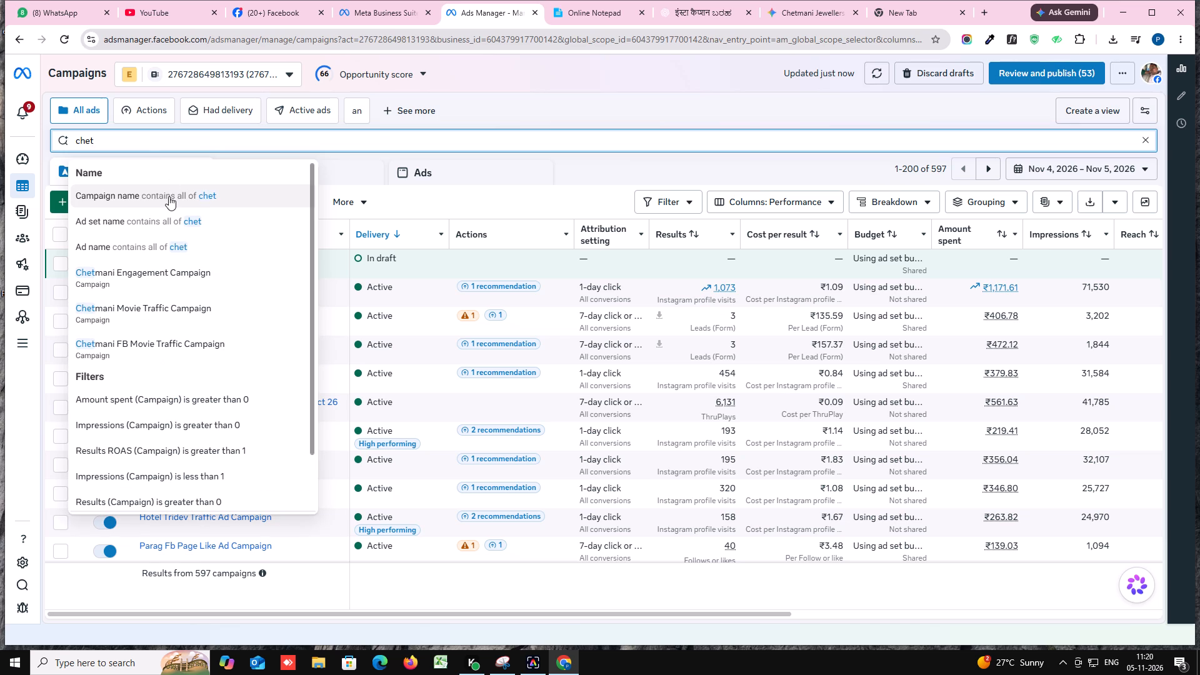
left_click(169, 196)
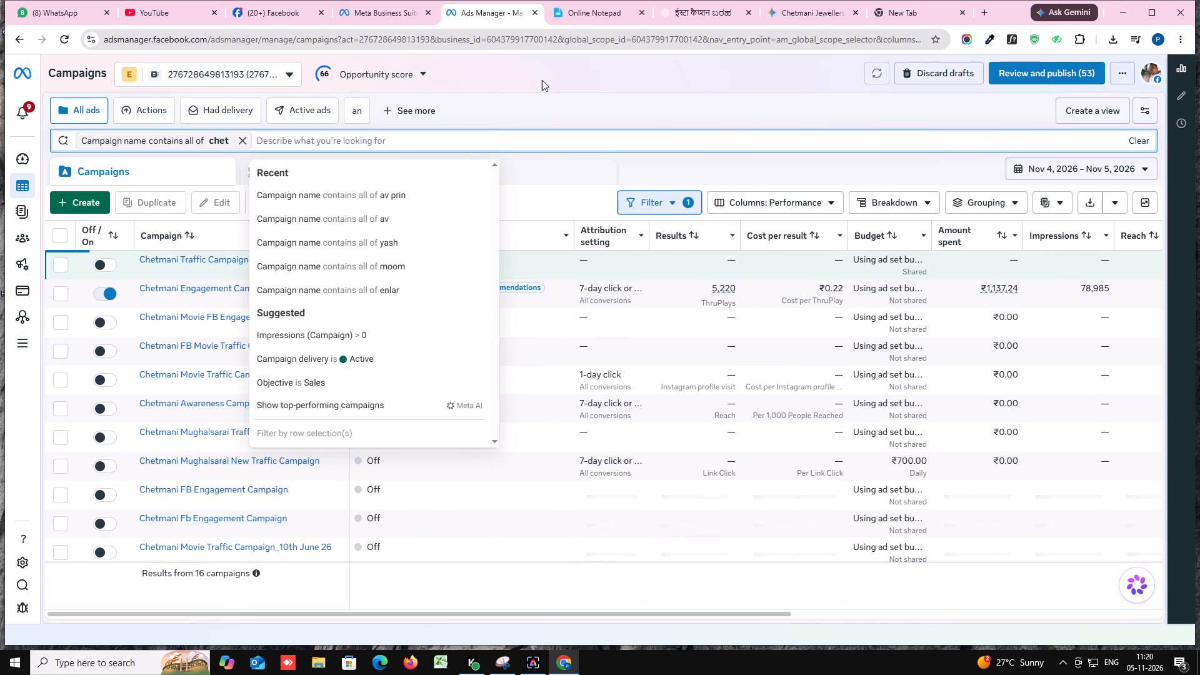
left_click(542, 80)
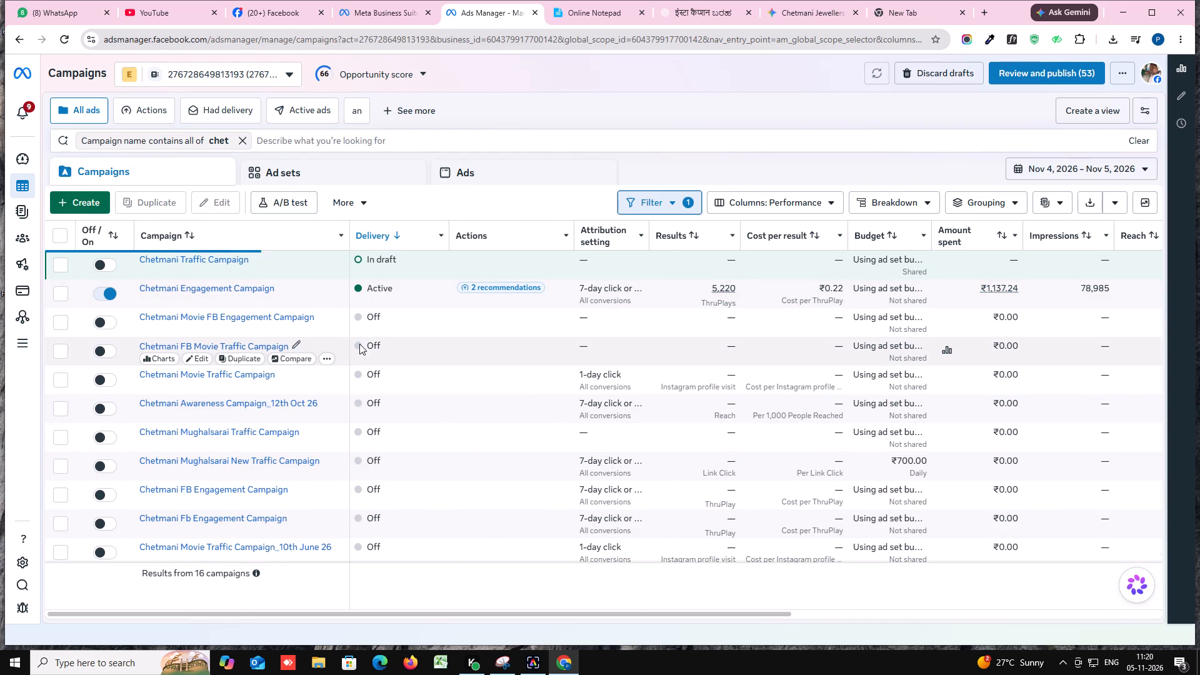
Open the Chetmani Engagement Ad Set of the Chetmani Engagement Campaign for editing.
left_click(64, 289)
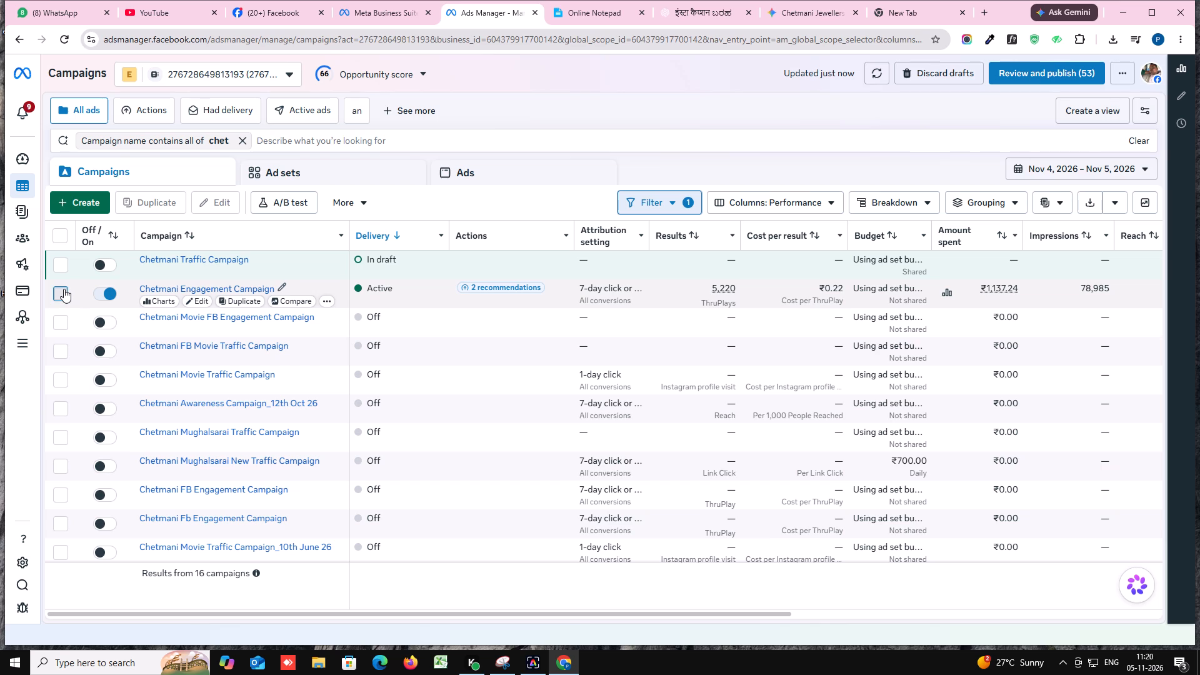
left_click(309, 171)
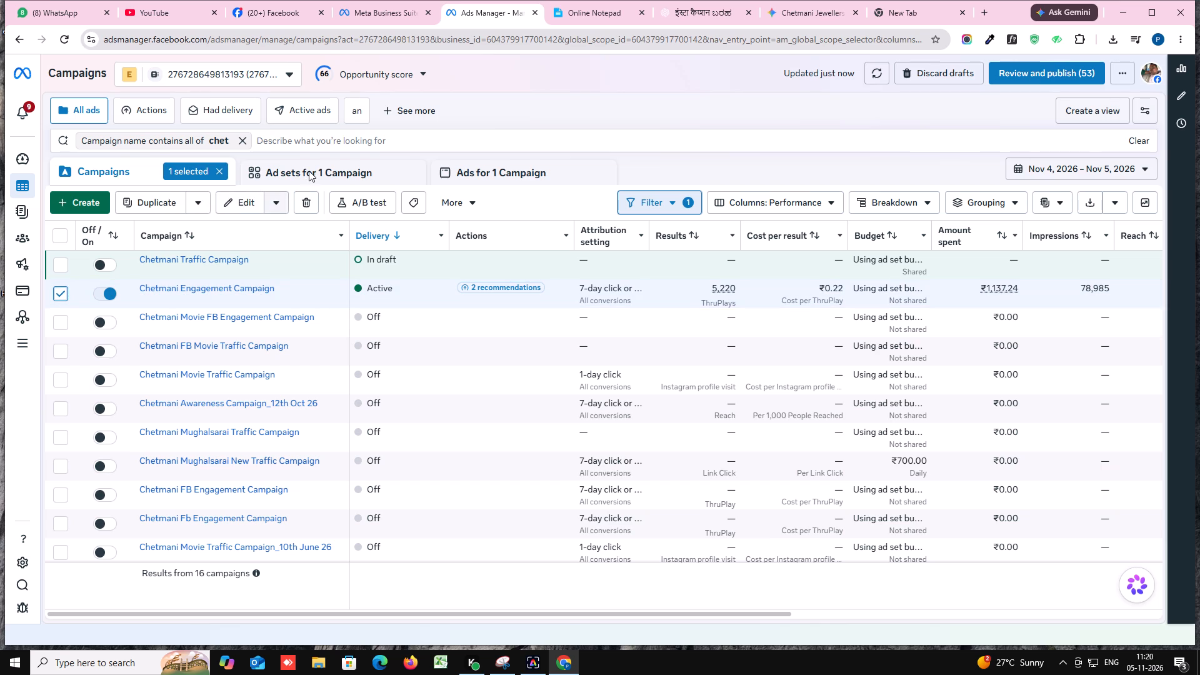
left_click(56, 292)
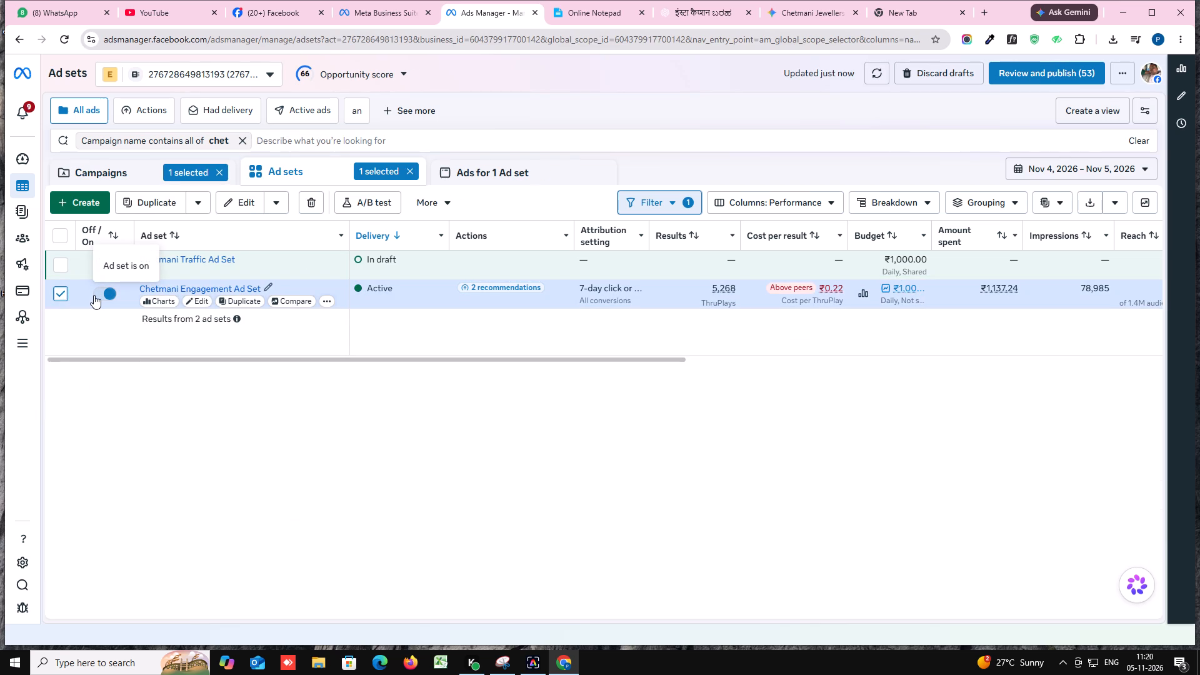
left_click(192, 302)
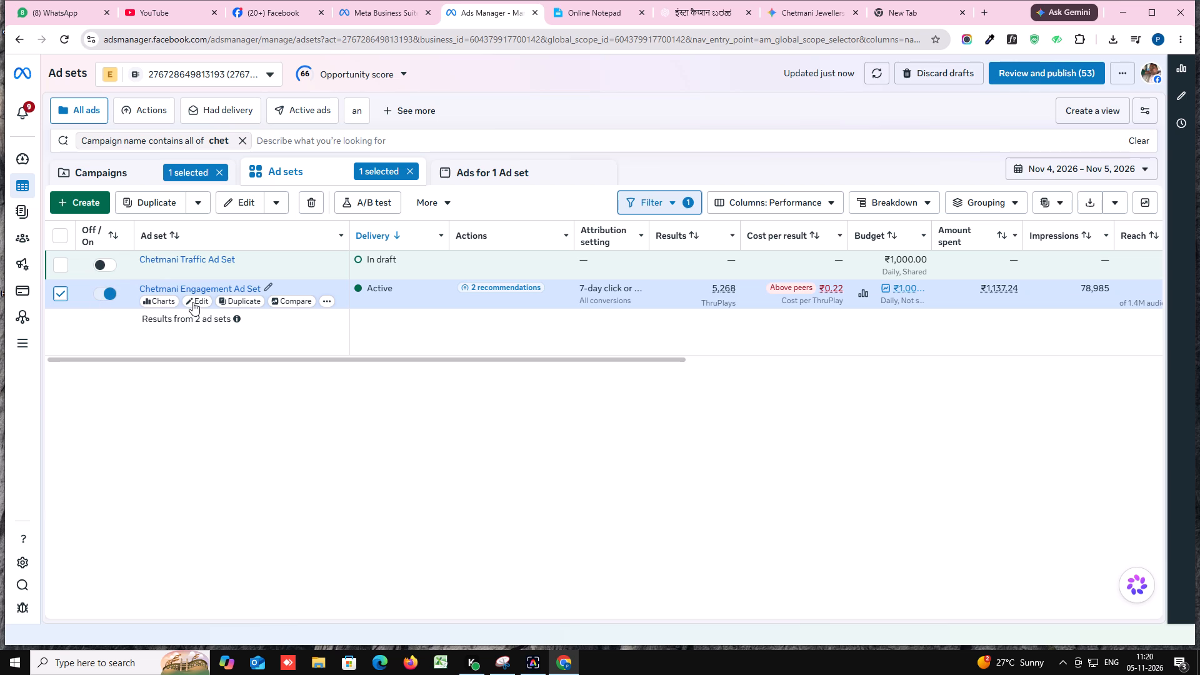
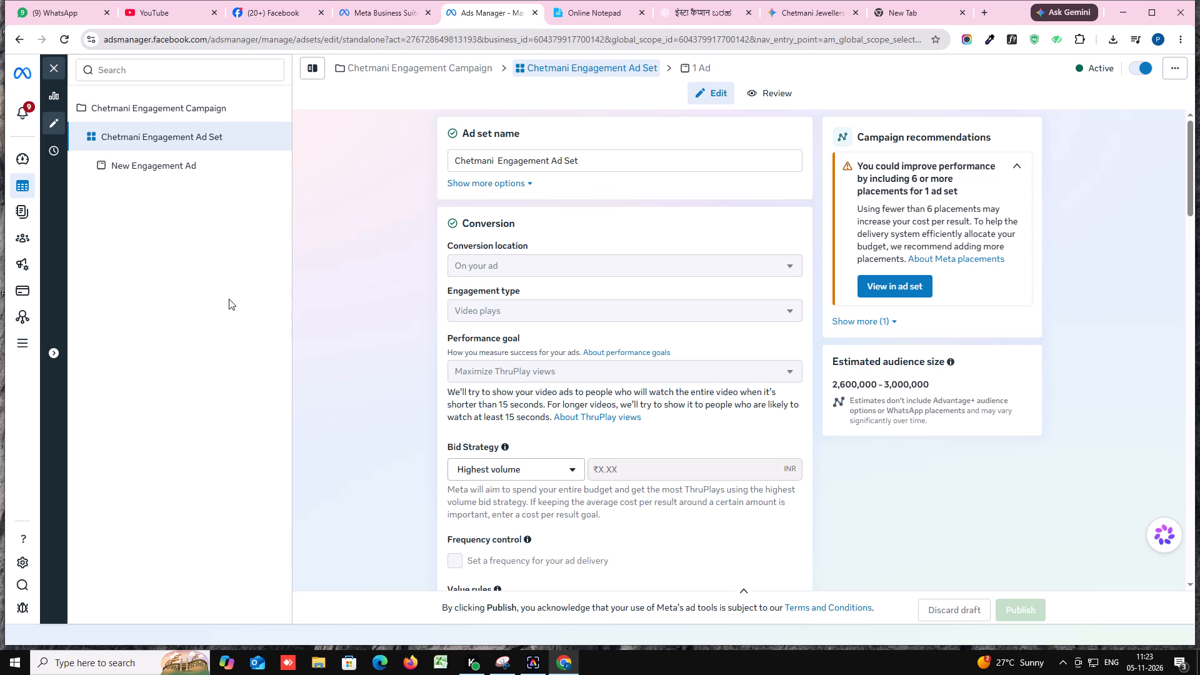
Review the Chetmani Engagement Ad Set's settings, from conversion and bid strategy through budget and schedule to the audience controls.
scroll(351, 262, "down", 5)
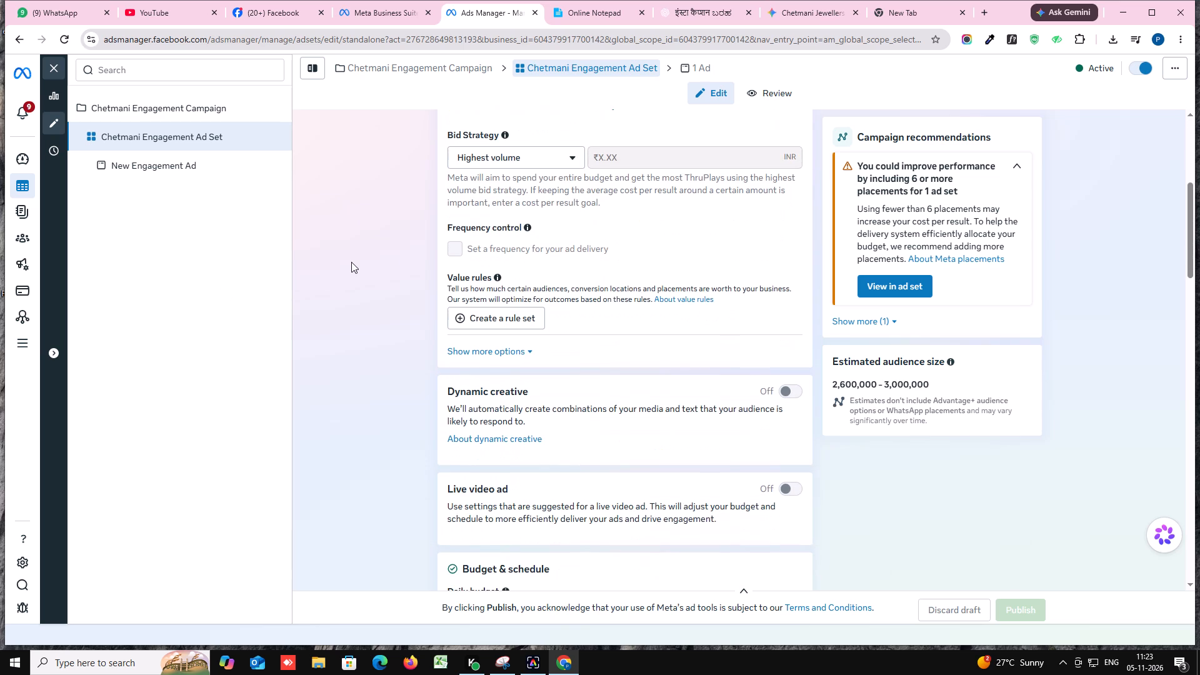
scroll(351, 262, "down", 4)
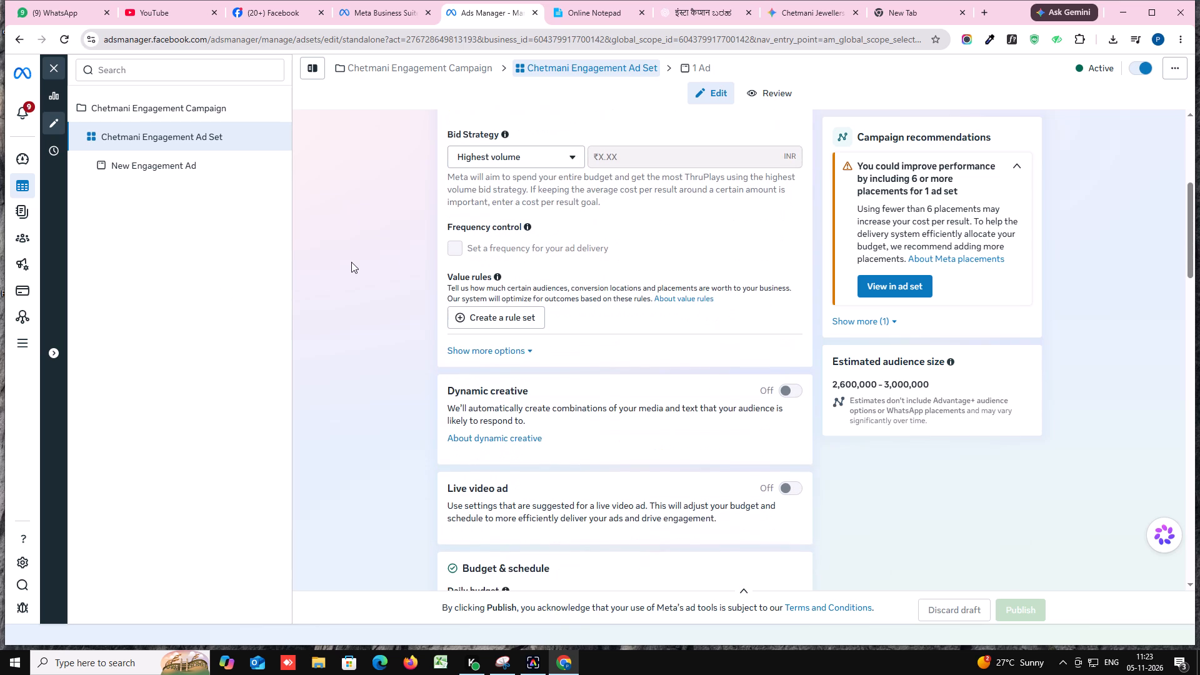
scroll(351, 262, "down", 5)
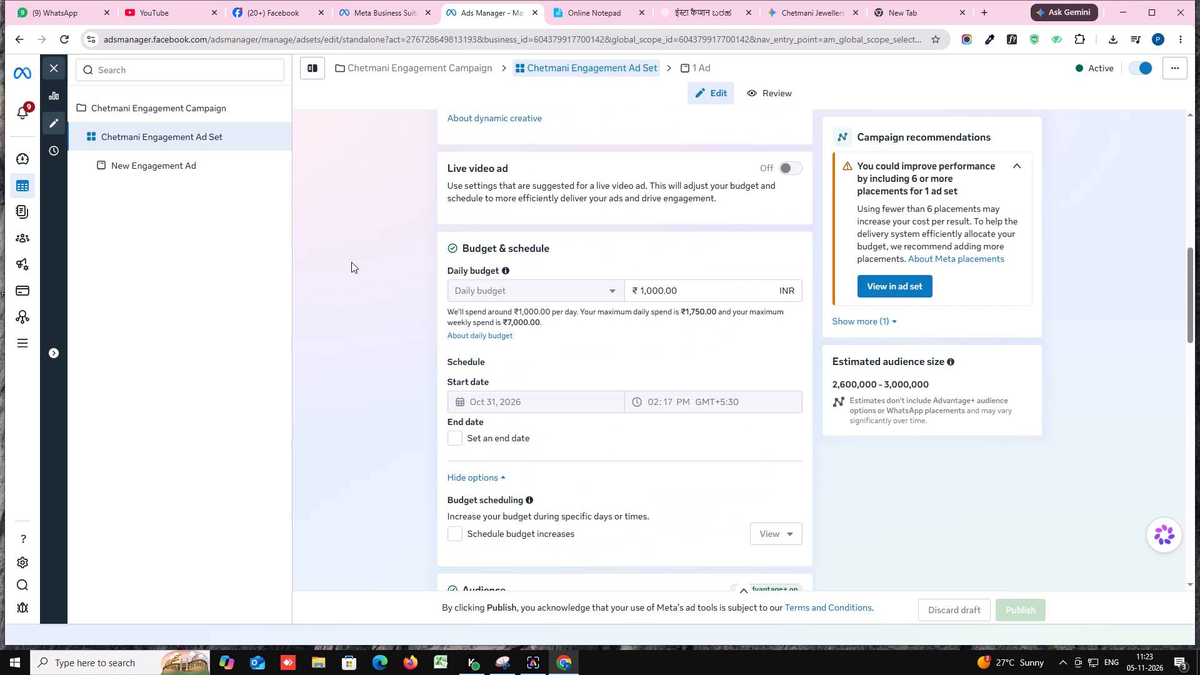
scroll(351, 262, "down", 3)
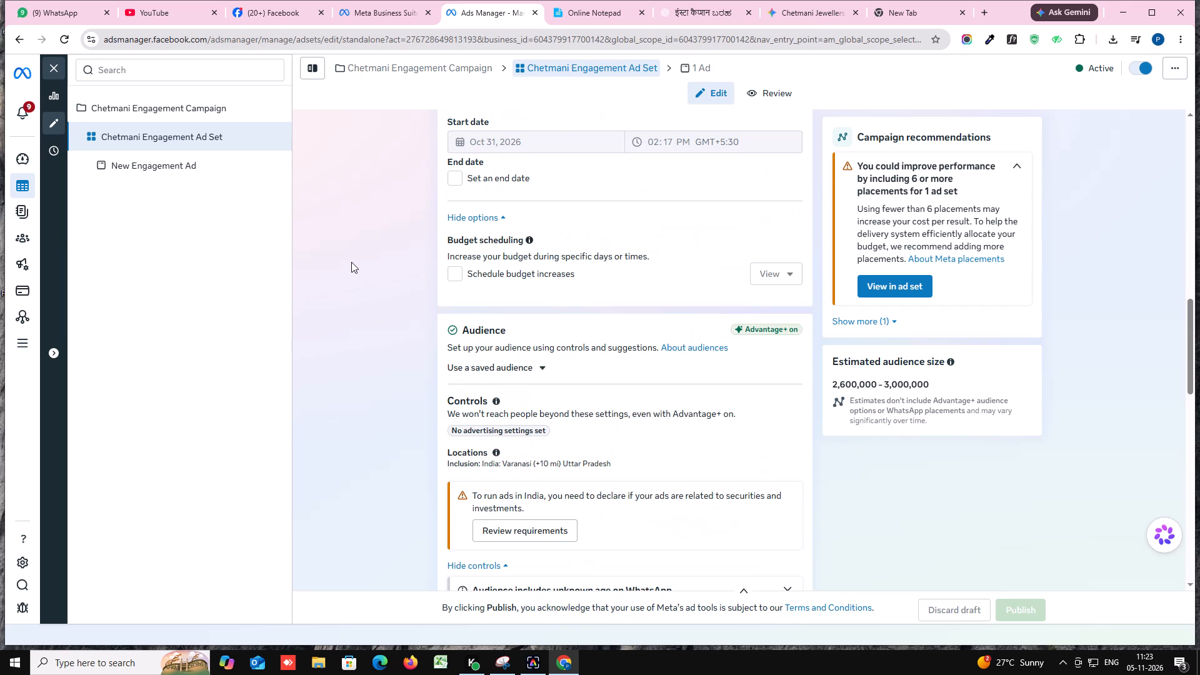
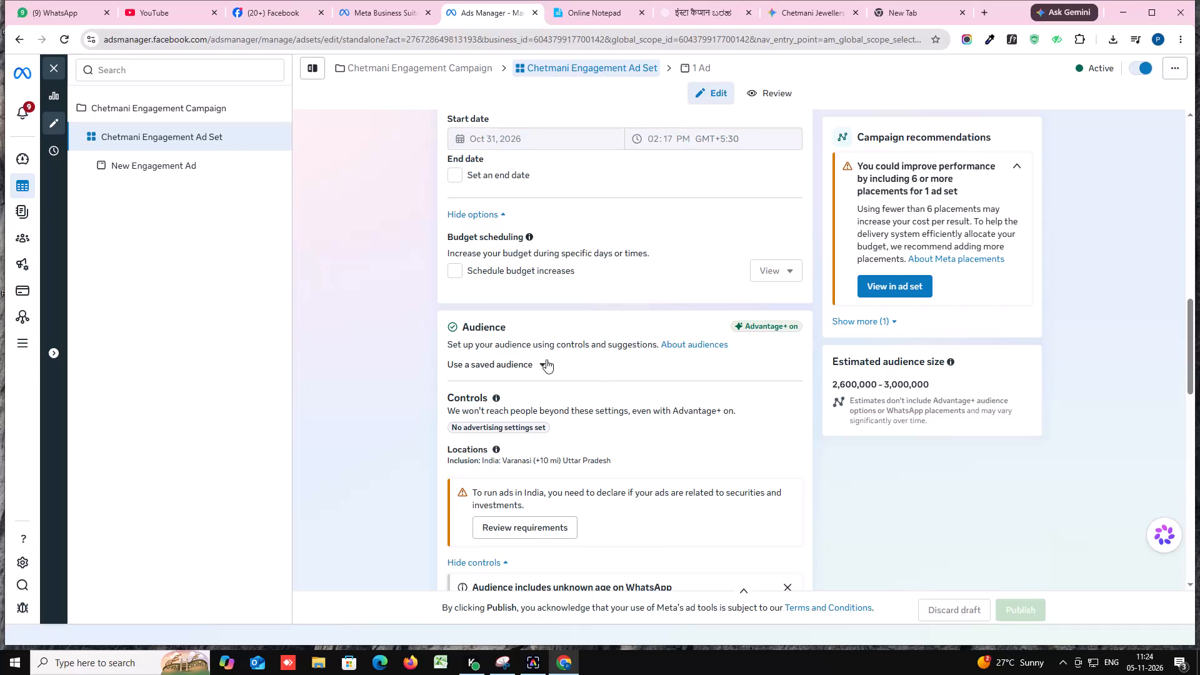
Add the city of Mughalsarai, Uttar Pradesh, India to the ad set's included audience locations.
left_click(798, 454)
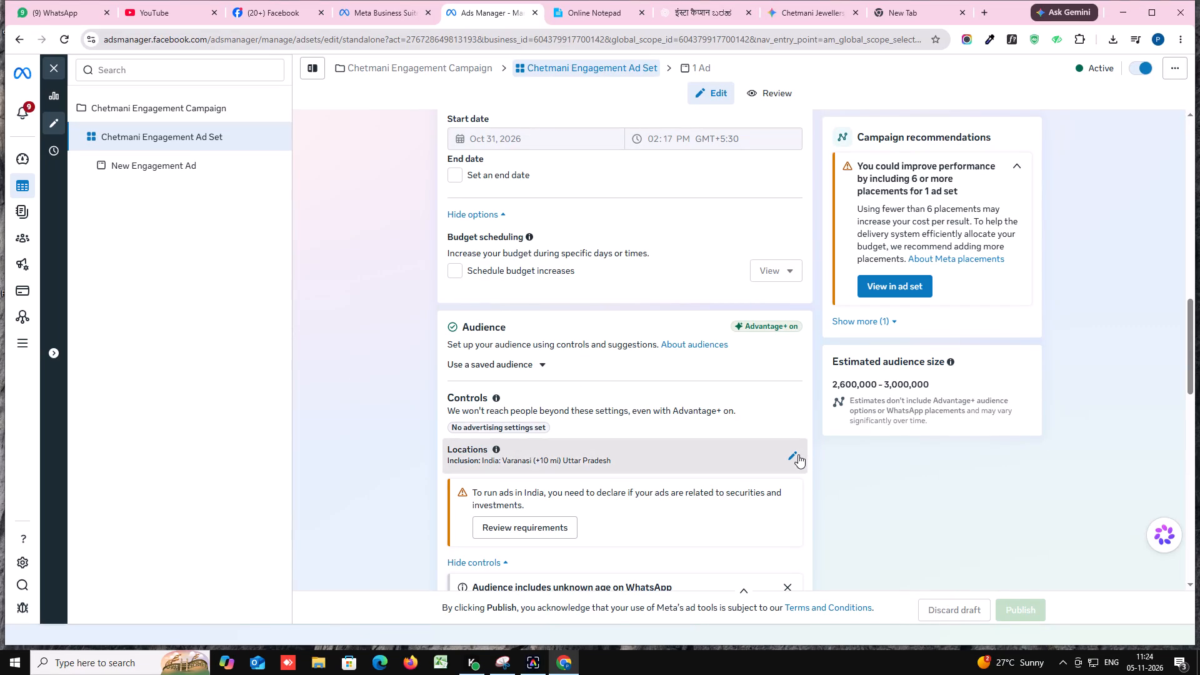
left_click(615, 551)
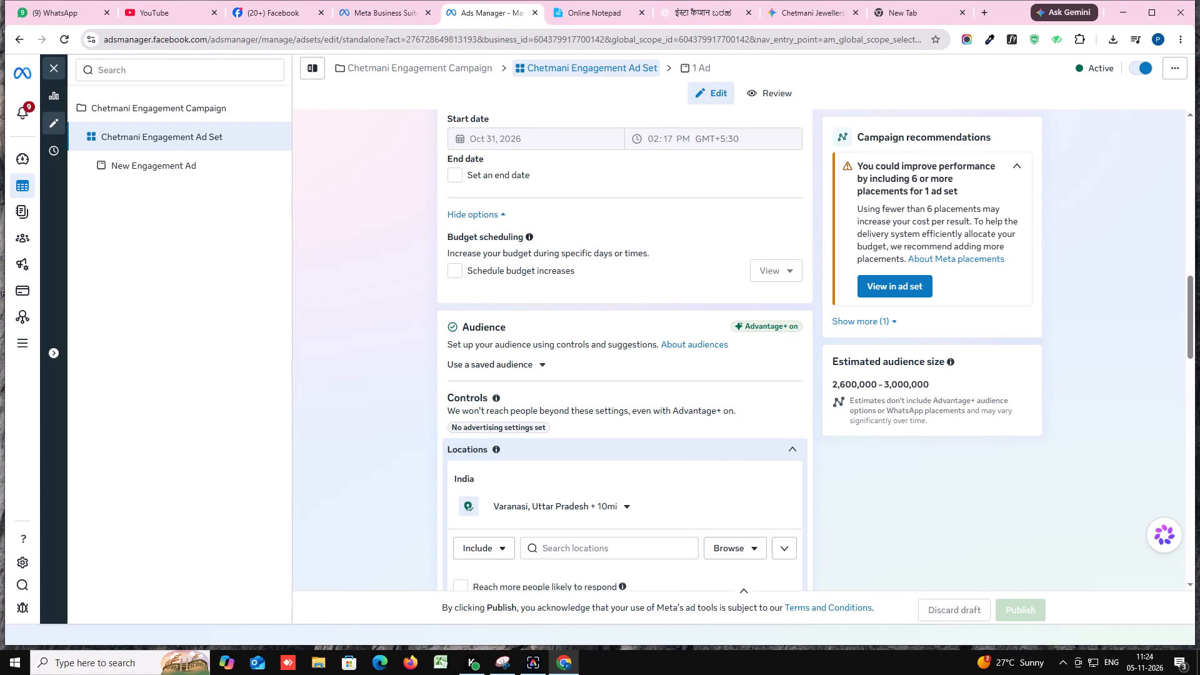
key("m")
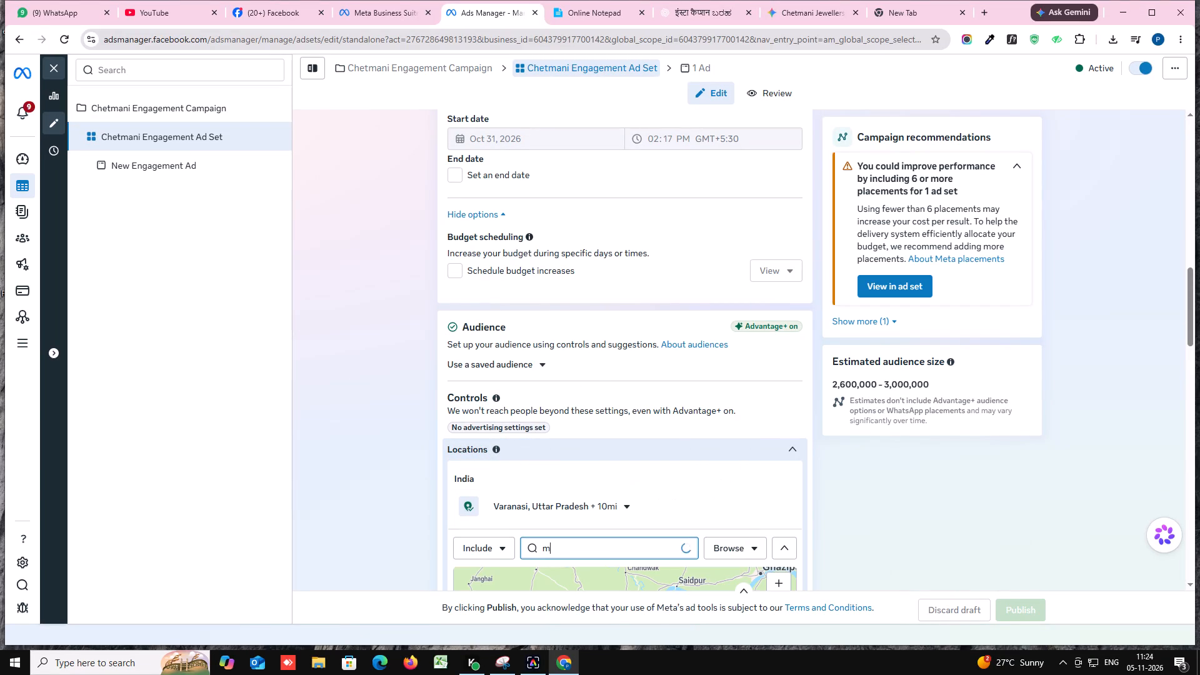
type("ughalsarai")
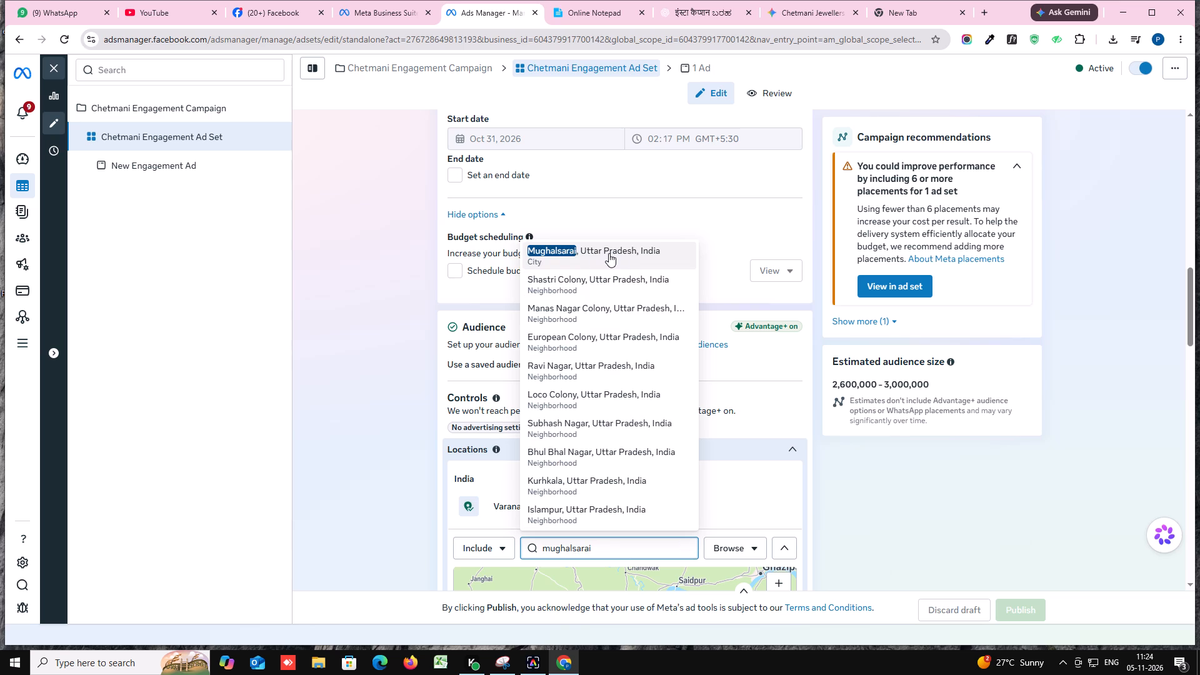
left_click(604, 251)
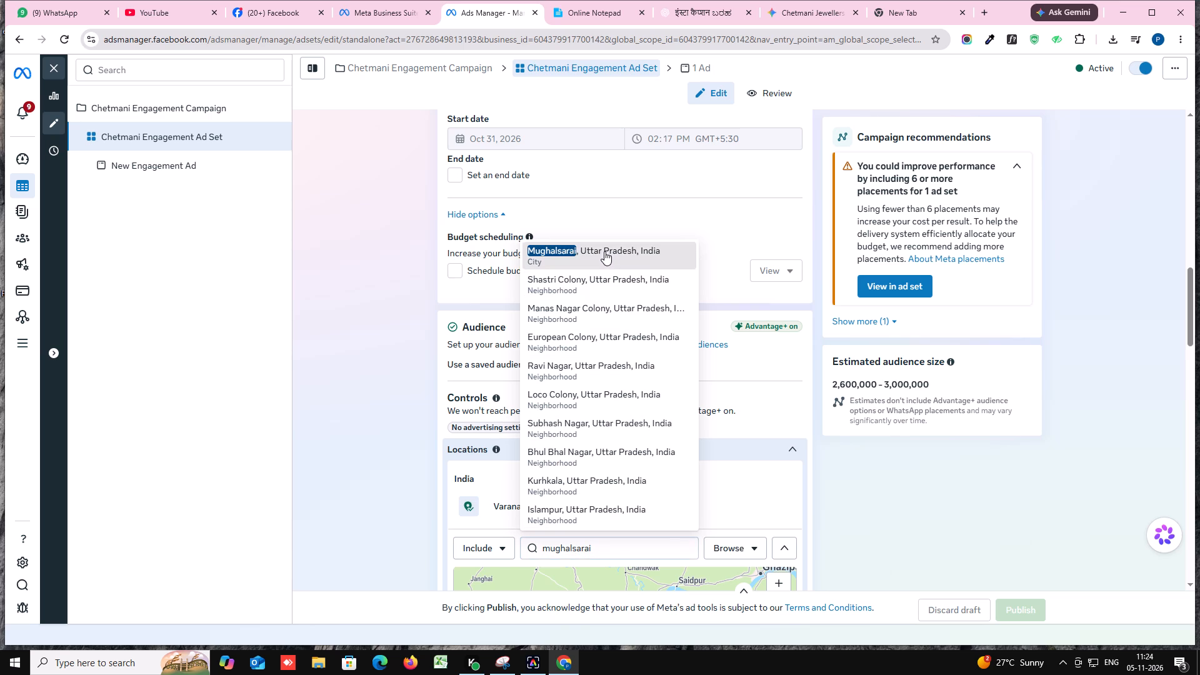
Reduce the targeting radius around Mughalsarai to 10 mi.
scroll(359, 341, "down", 3)
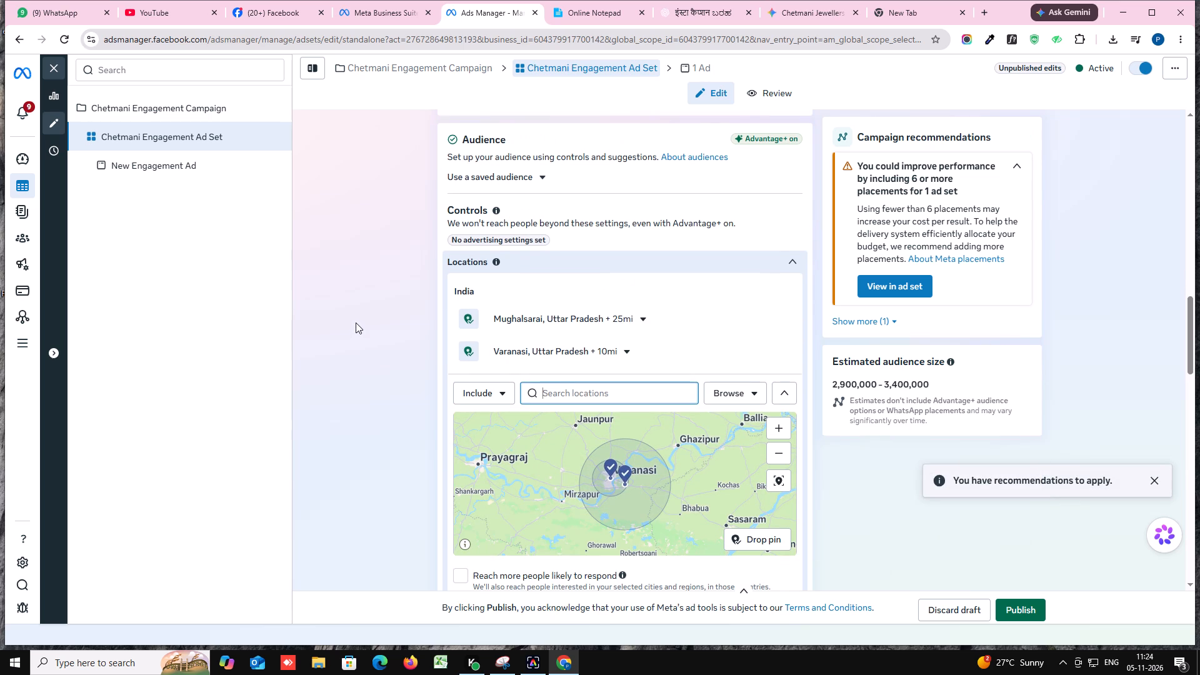
left_click(642, 317)
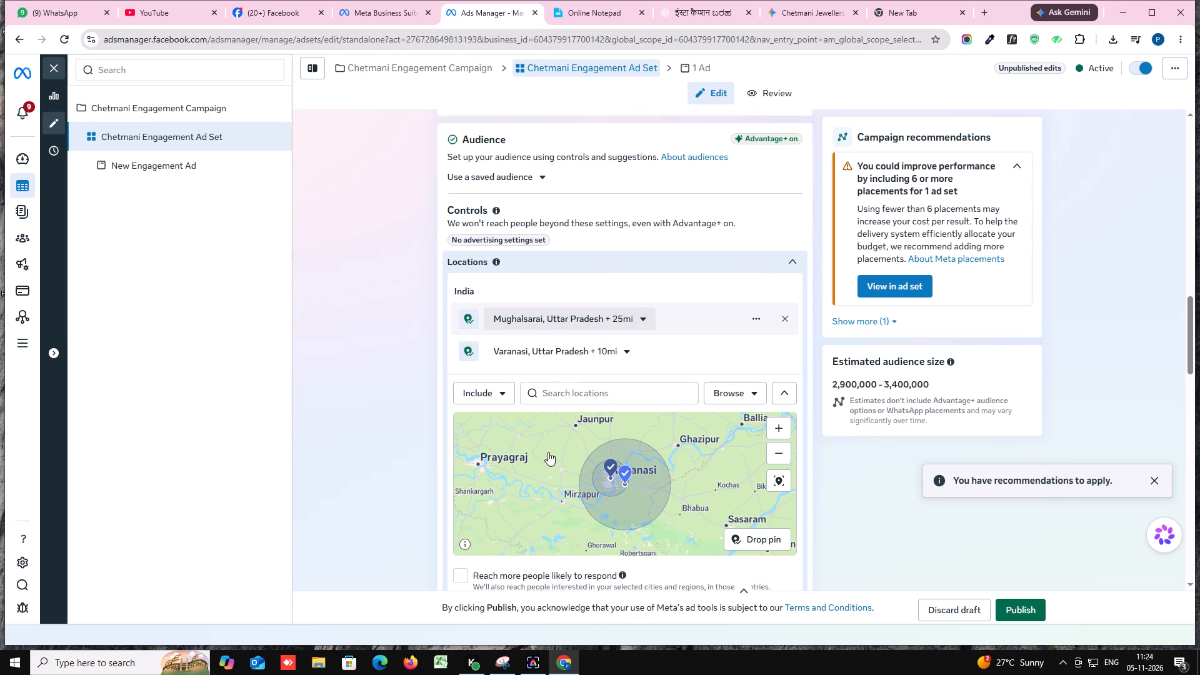
left_click_drag(526, 400, 523, 402)
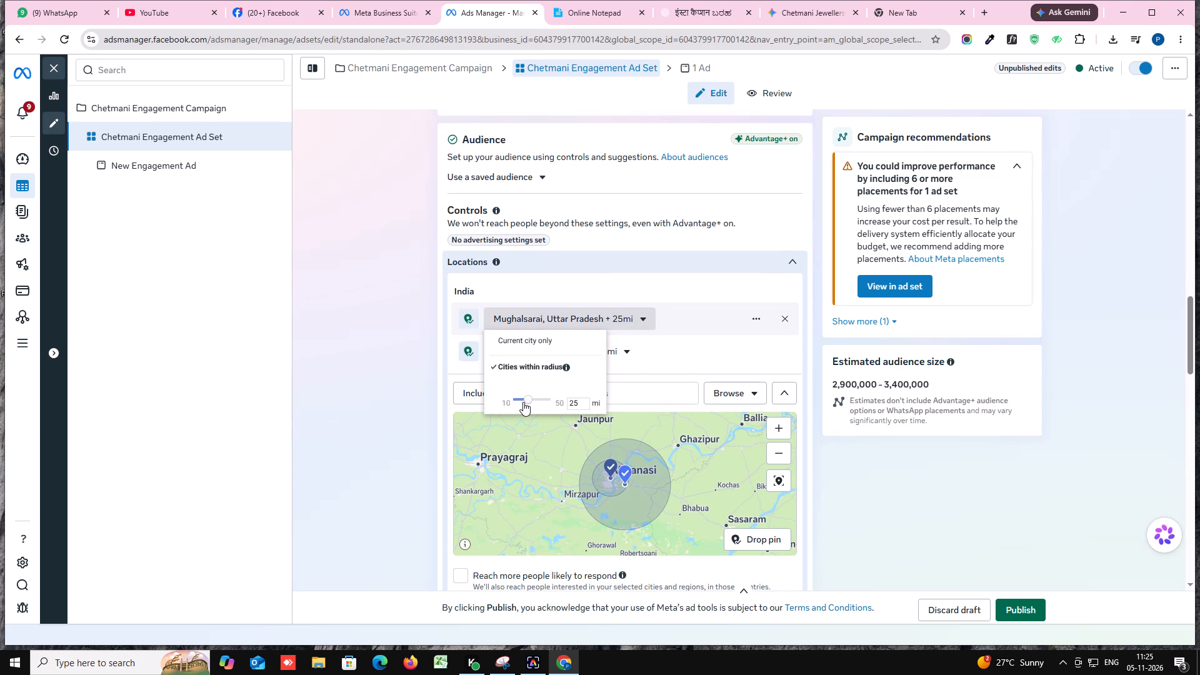
left_click_drag(523, 402, 503, 404)
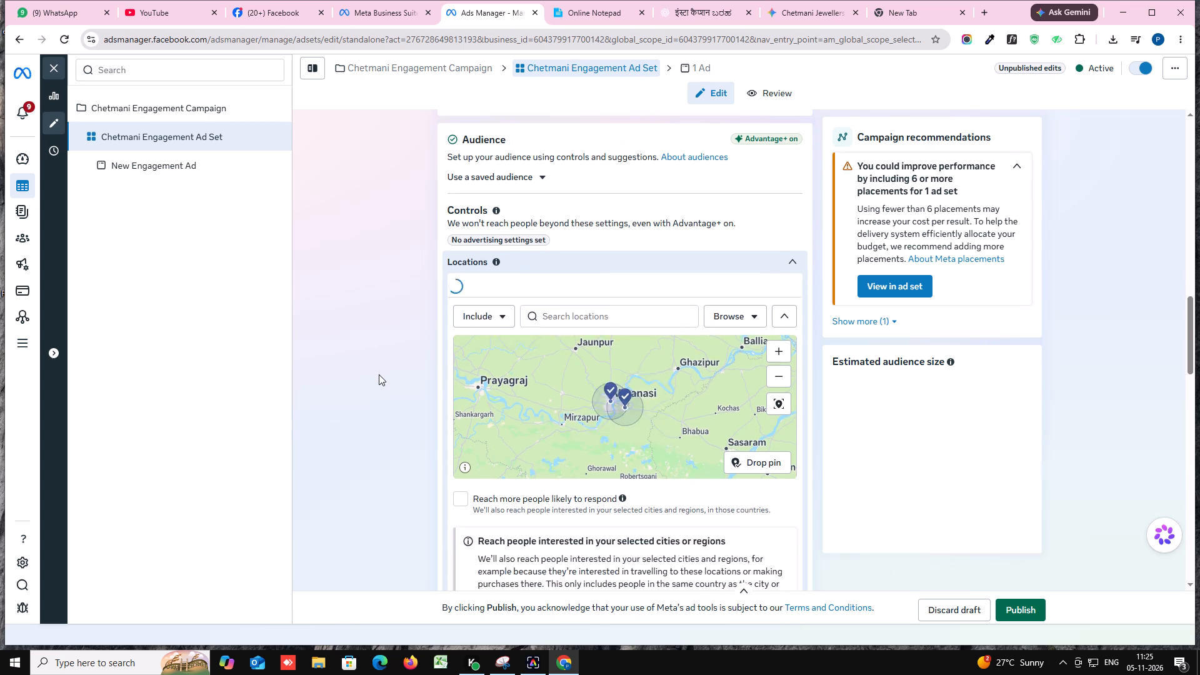
Review the audience controls and suggested audience settings below the locations map.
scroll(379, 372, "down", 2)
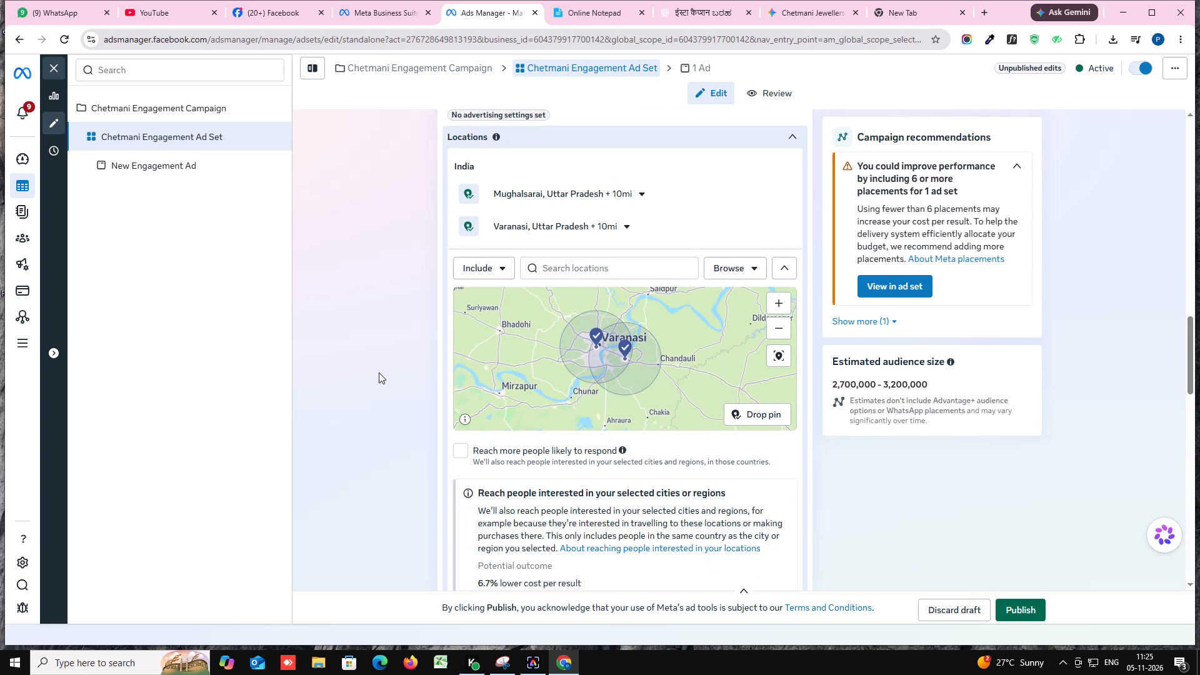
scroll(379, 372, "down", 9)
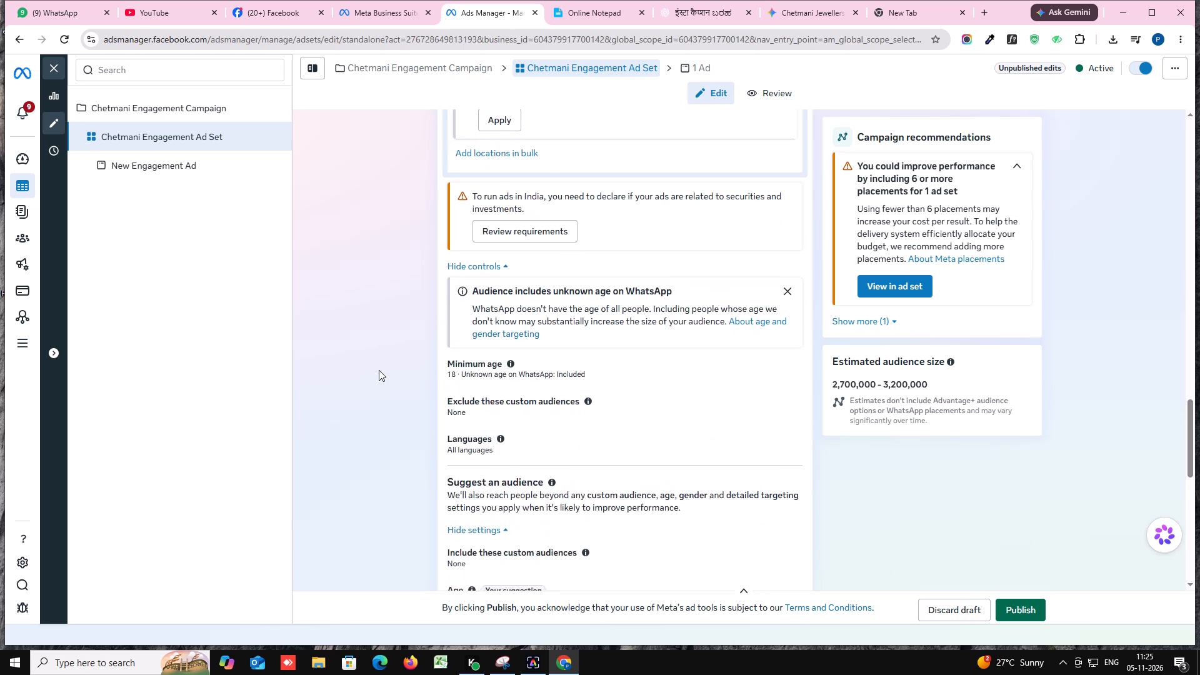
scroll(379, 370, "down", 5)
Set the ad set's daily budget to ₹8,000.
scroll(379, 370, "up", 9)
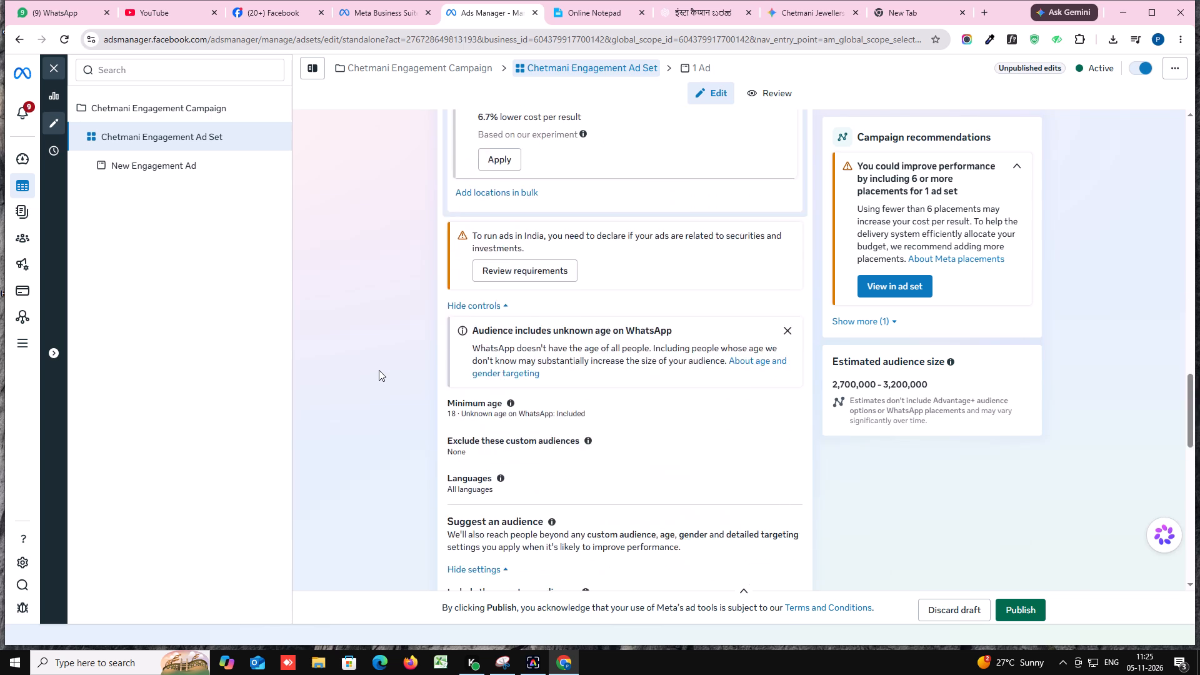
scroll(379, 370, "up", 15)
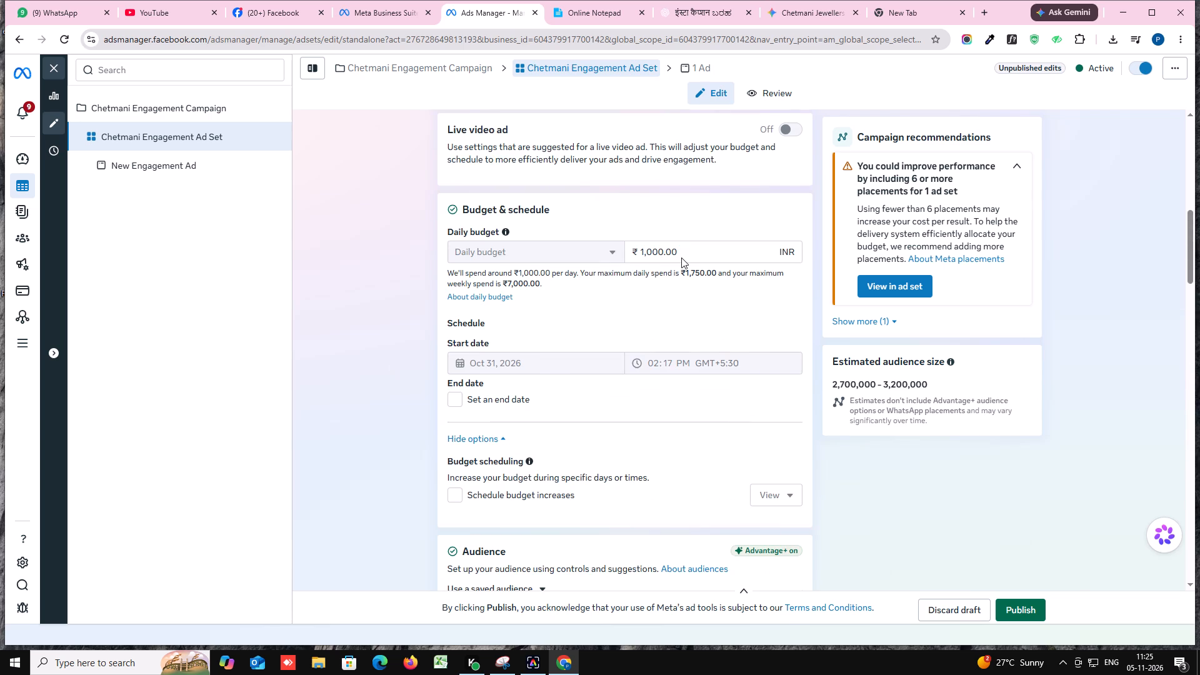
left_click(646, 341)
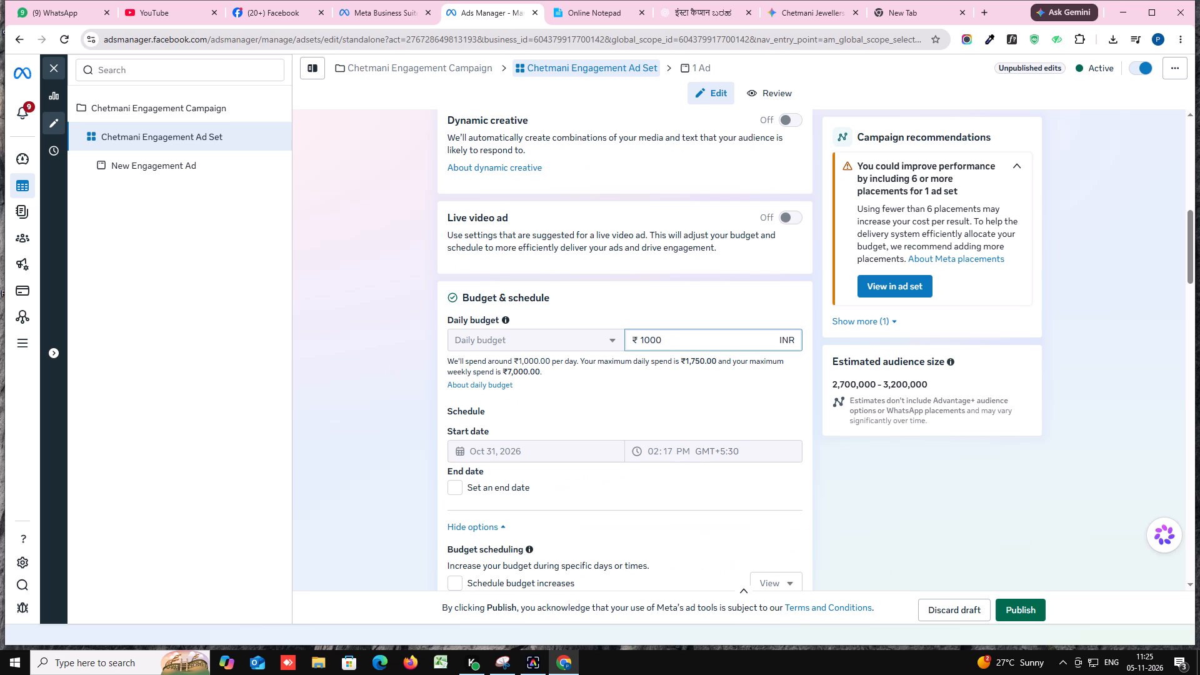
key("BackSpace")
key("8")
left_click(399, 358)
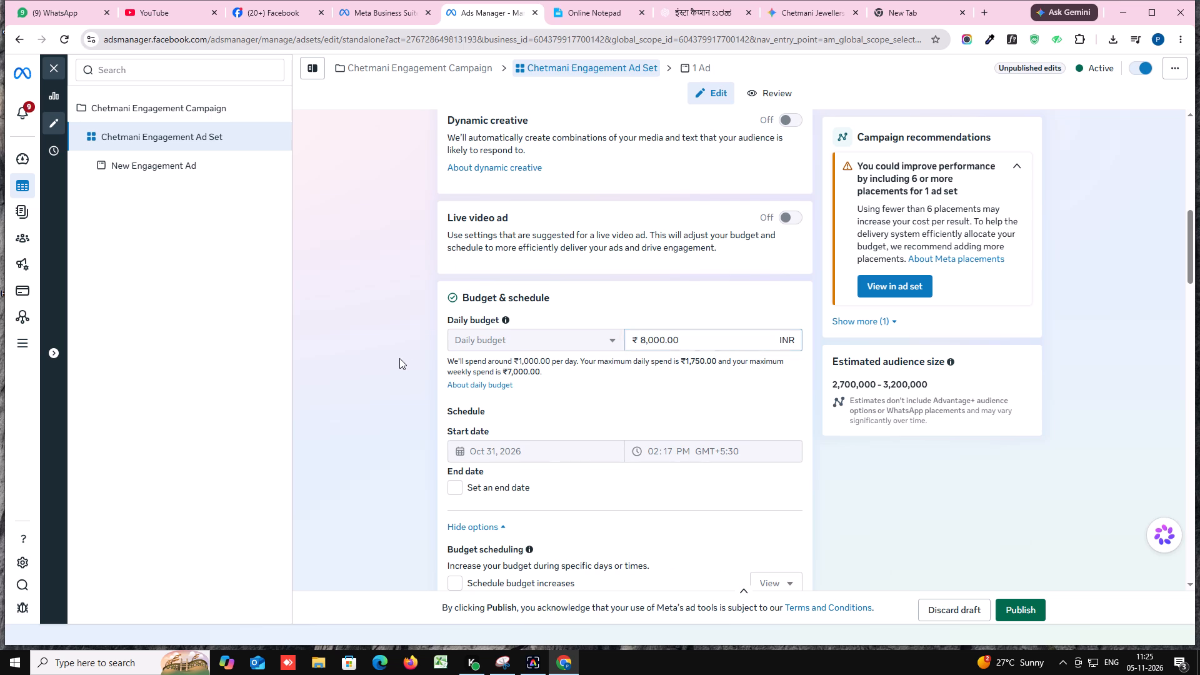
Open the suggested audience's age range for editing.
scroll(399, 358, "down", 3)
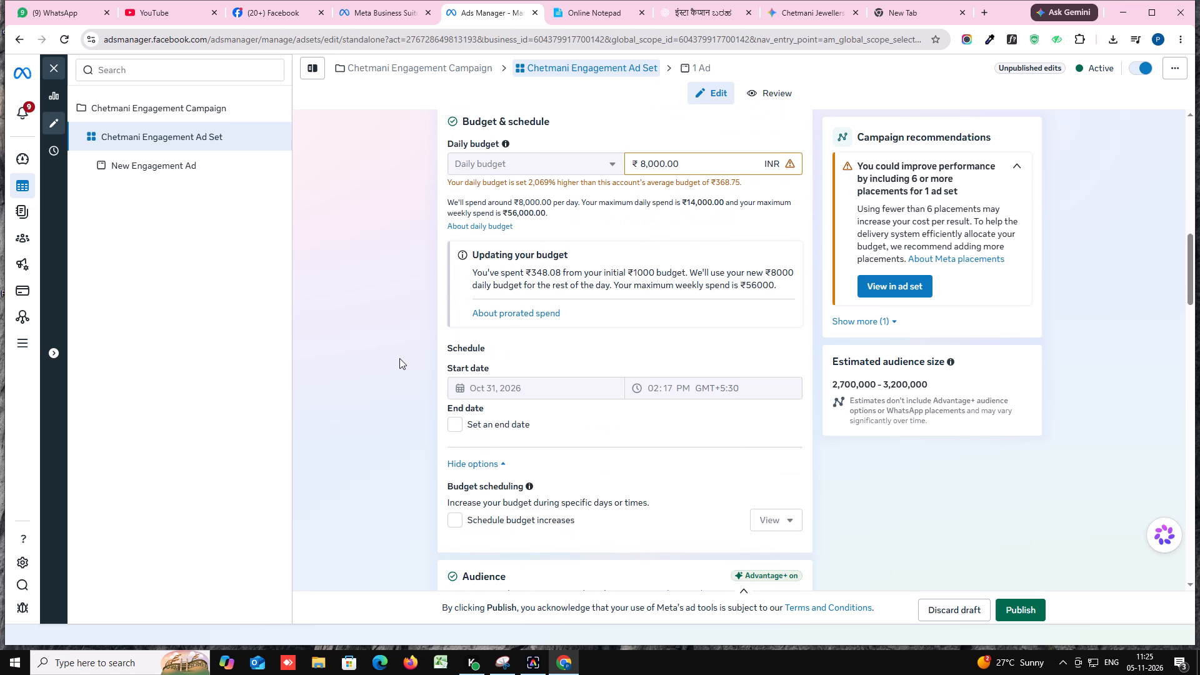
scroll(399, 358, "down", 7)
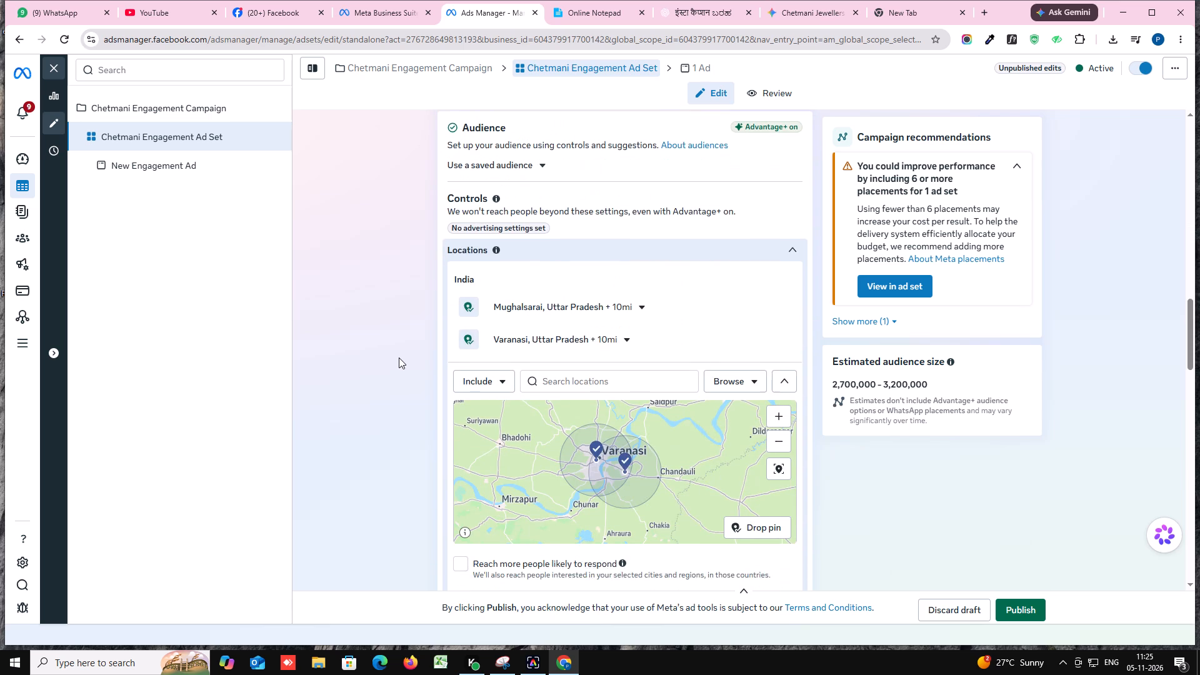
scroll(399, 357, "down", 15)
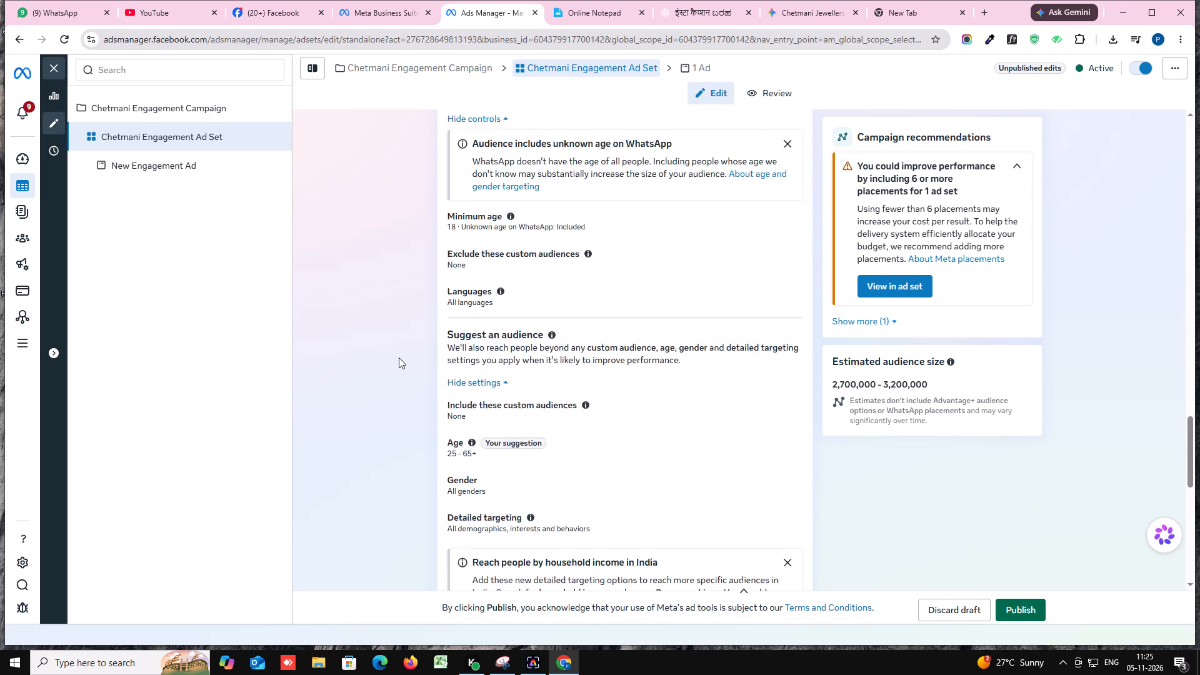
scroll(399, 357, "down", 1)
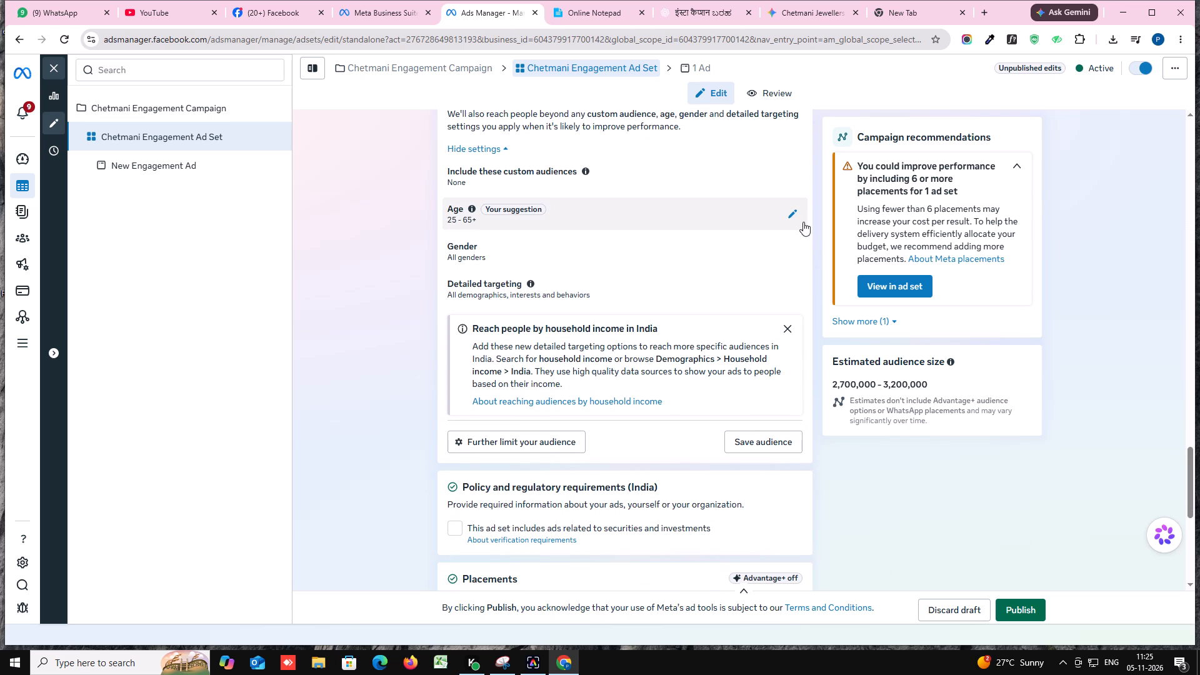
left_click(789, 212)
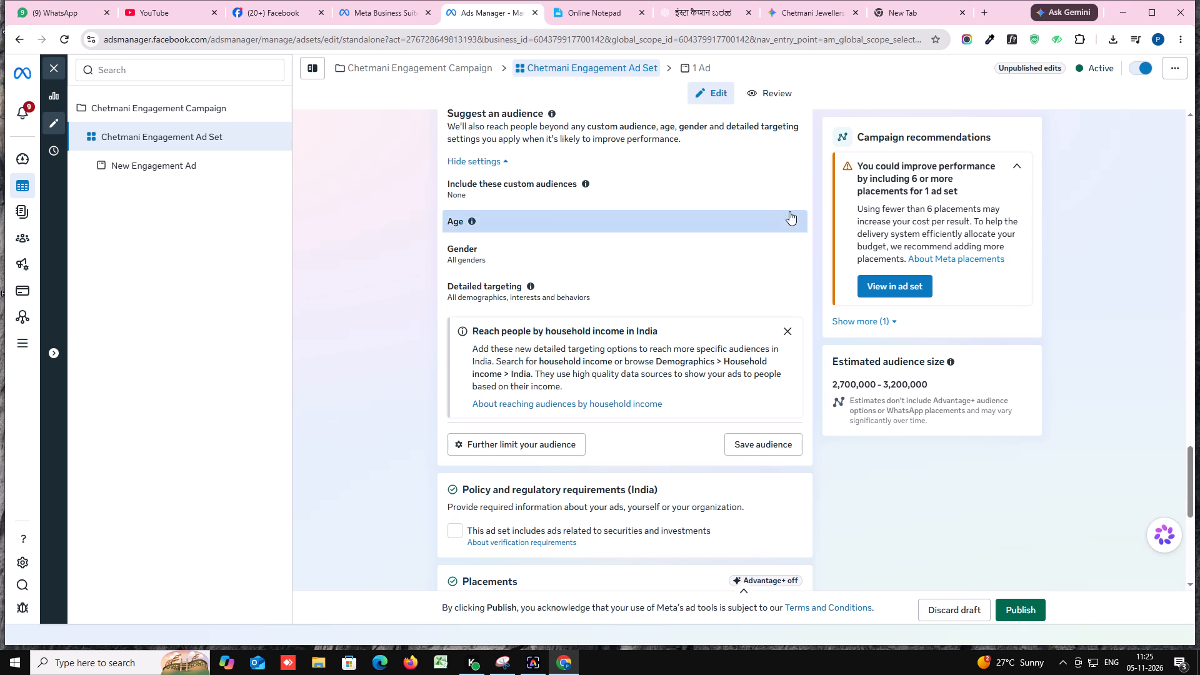
Set the suggested audience's minimum age to 22.
scroll(569, 305, "up", 7)
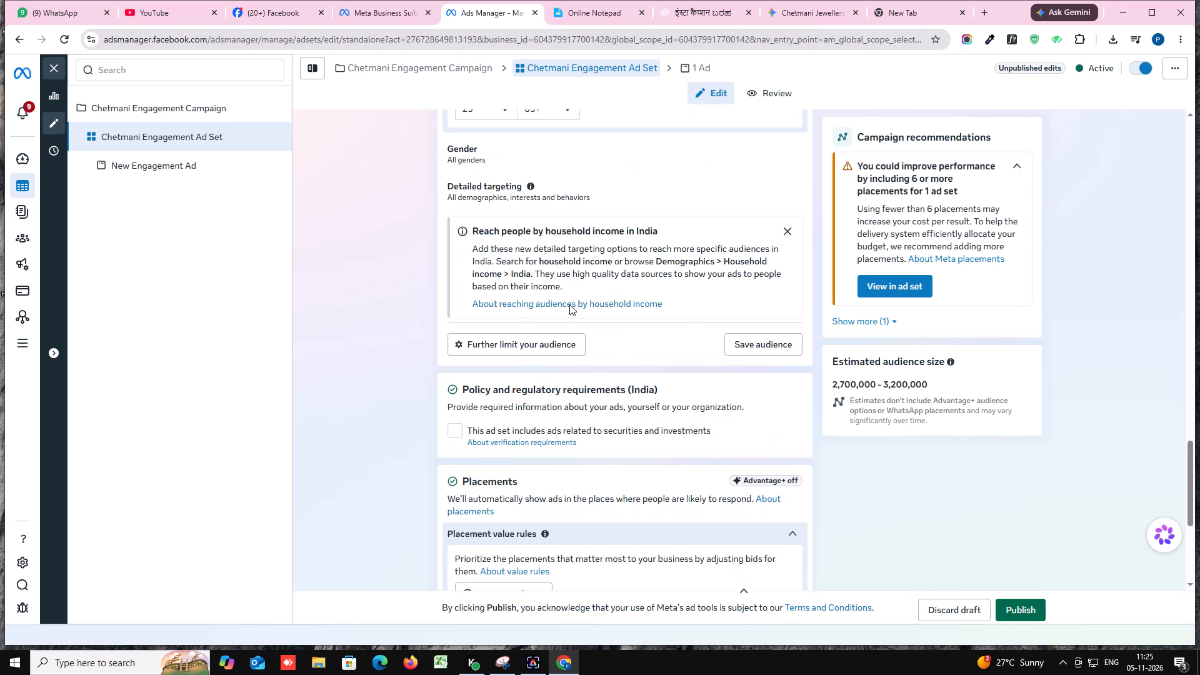
left_click(499, 264)
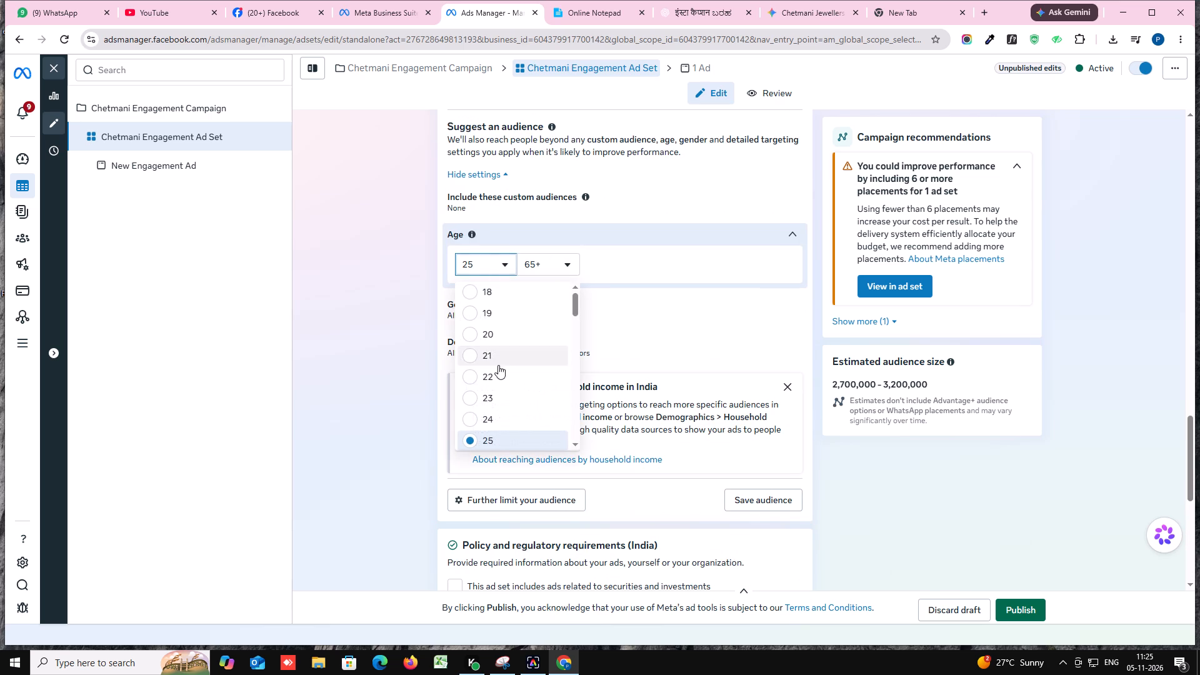
left_click(497, 374)
Expand the ad set's additional placement settings and add the Instagram Reels placement under Stories, Status, Reels.
scroll(402, 330, "down", 7)
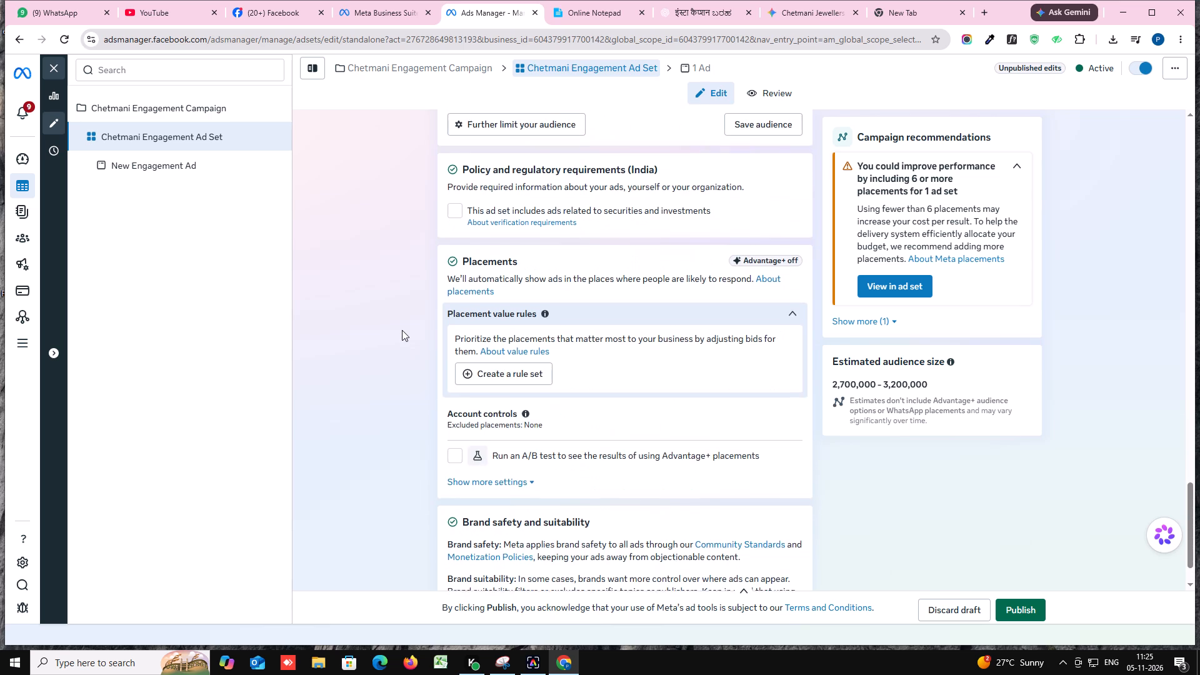
scroll(402, 330, "down", 6)
scroll(402, 330, "up", 1)
scroll(403, 330, "down", 4)
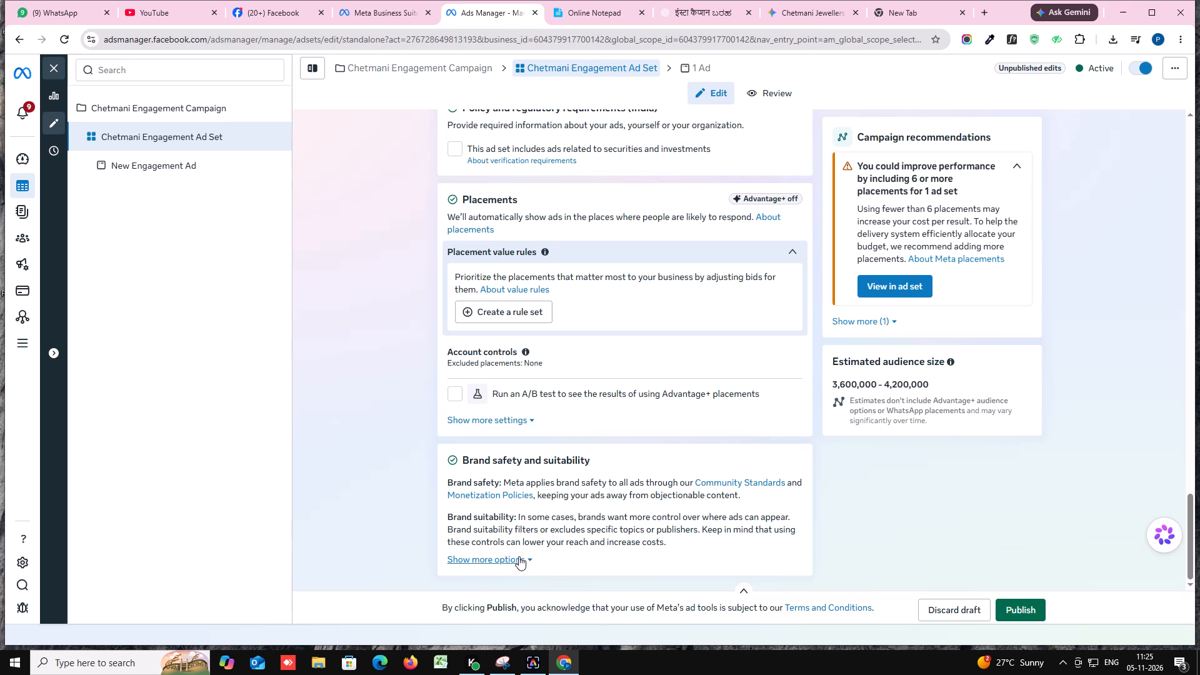
left_click(511, 557)
left_click(511, 421)
scroll(362, 421, "down", 1)
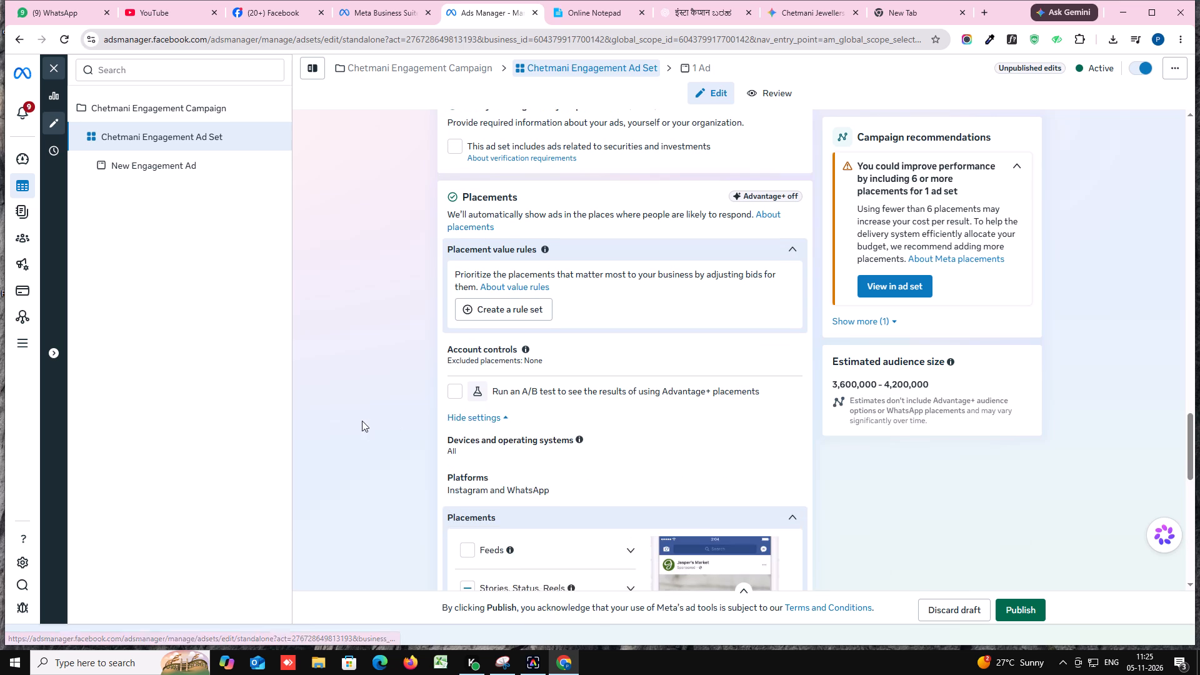
scroll(362, 421, "down", 4)
left_click(626, 282)
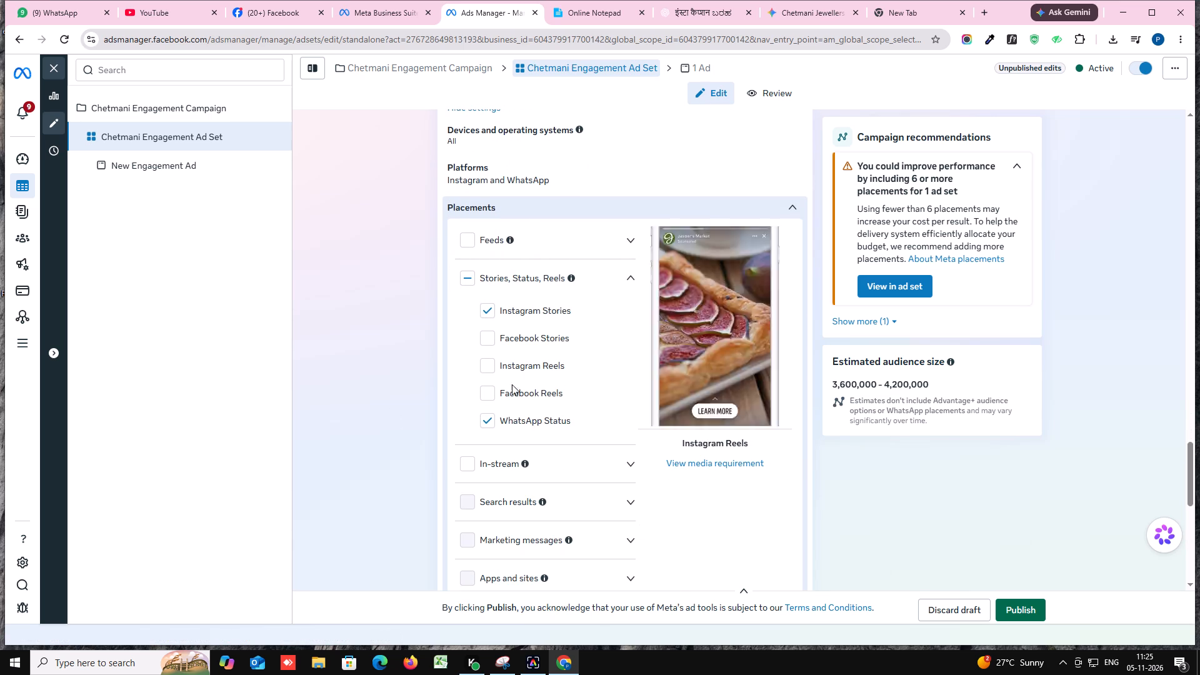
scroll(494, 427, "down", 1)
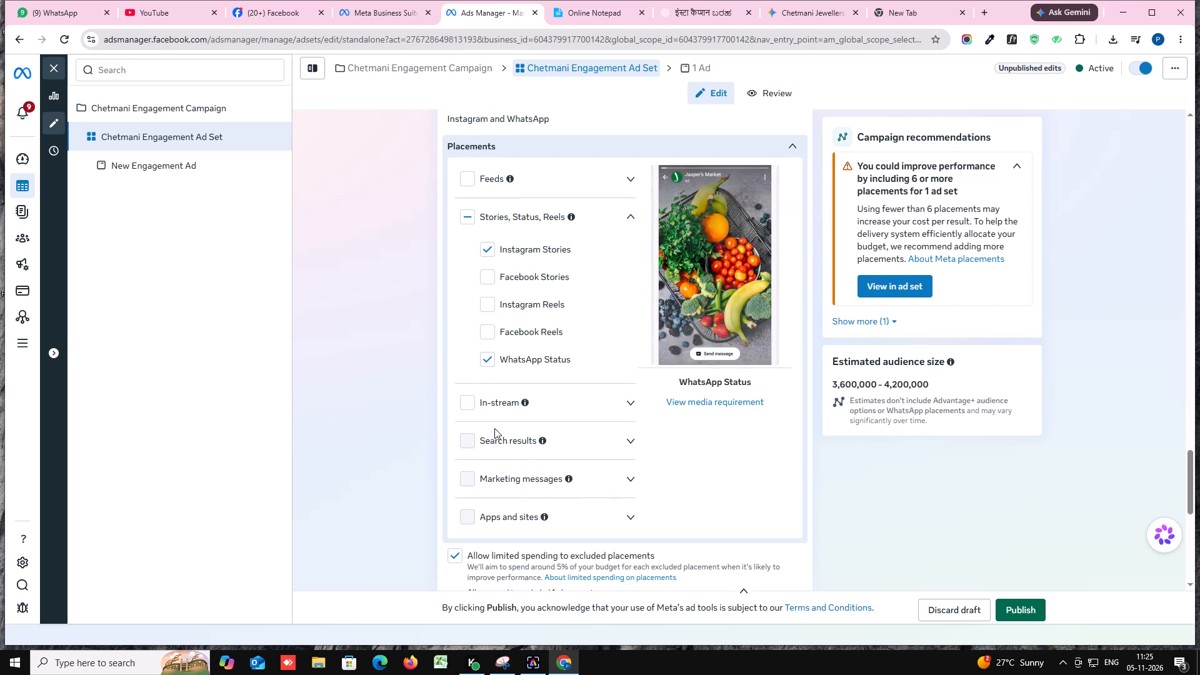
scroll(512, 408, "up", 2)
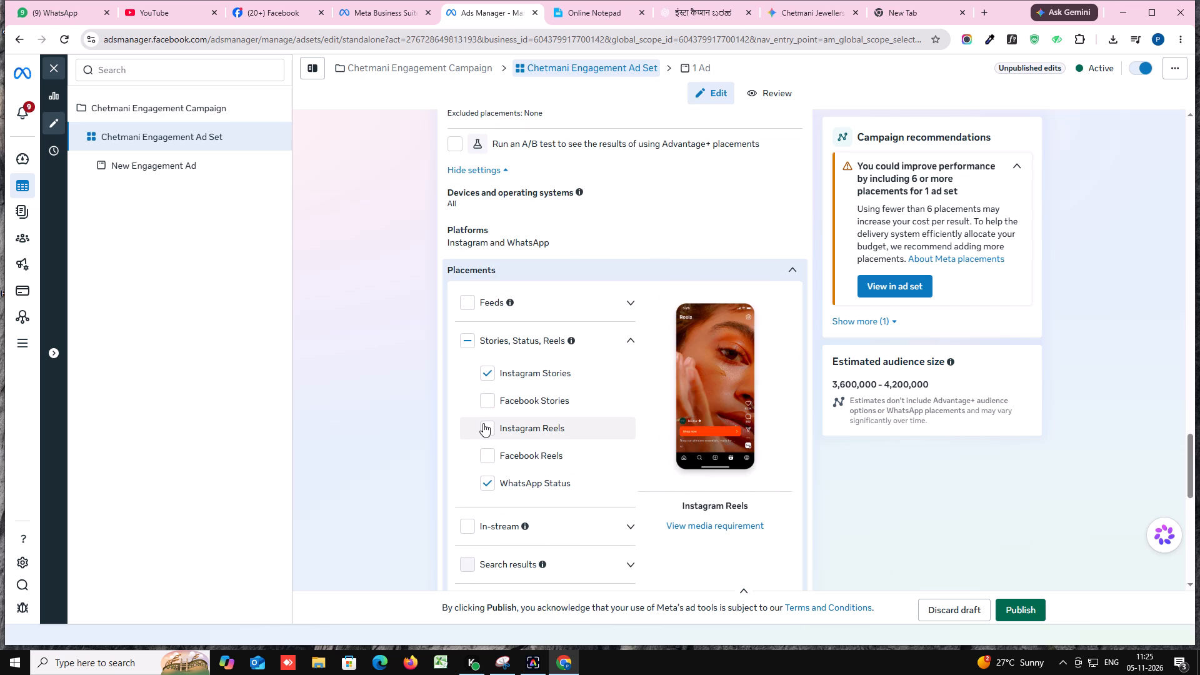
left_click(483, 423)
Add the Instagram feed placement under Feeds.
left_click(621, 303)
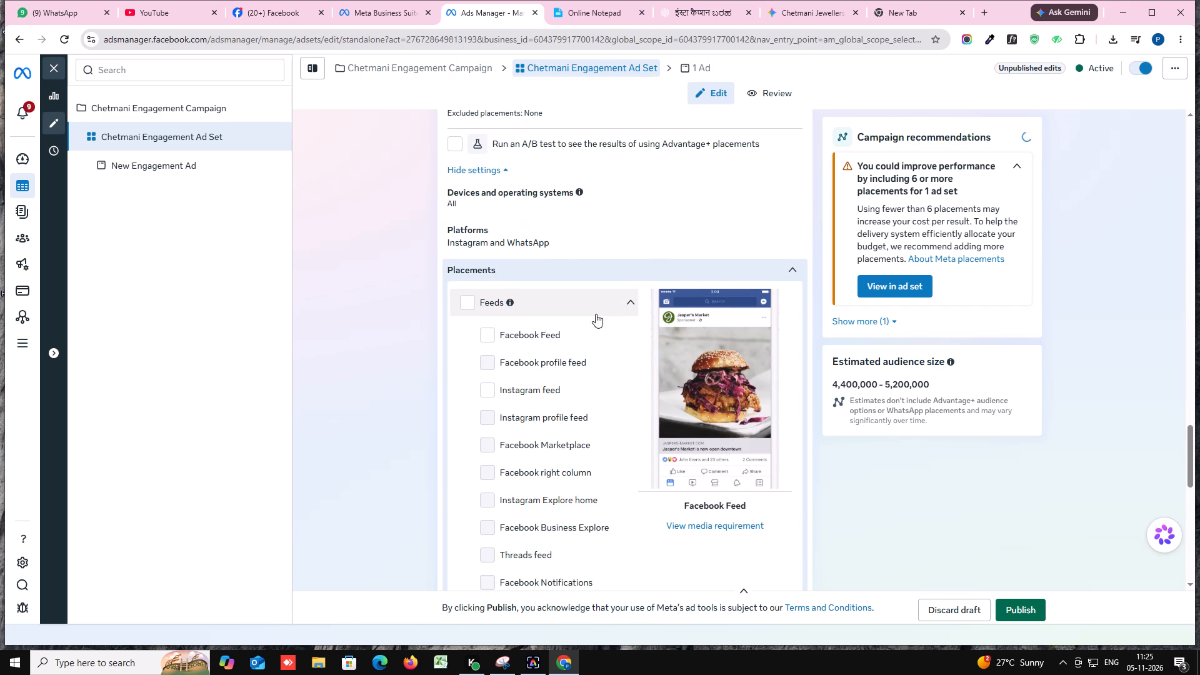
left_click(487, 389)
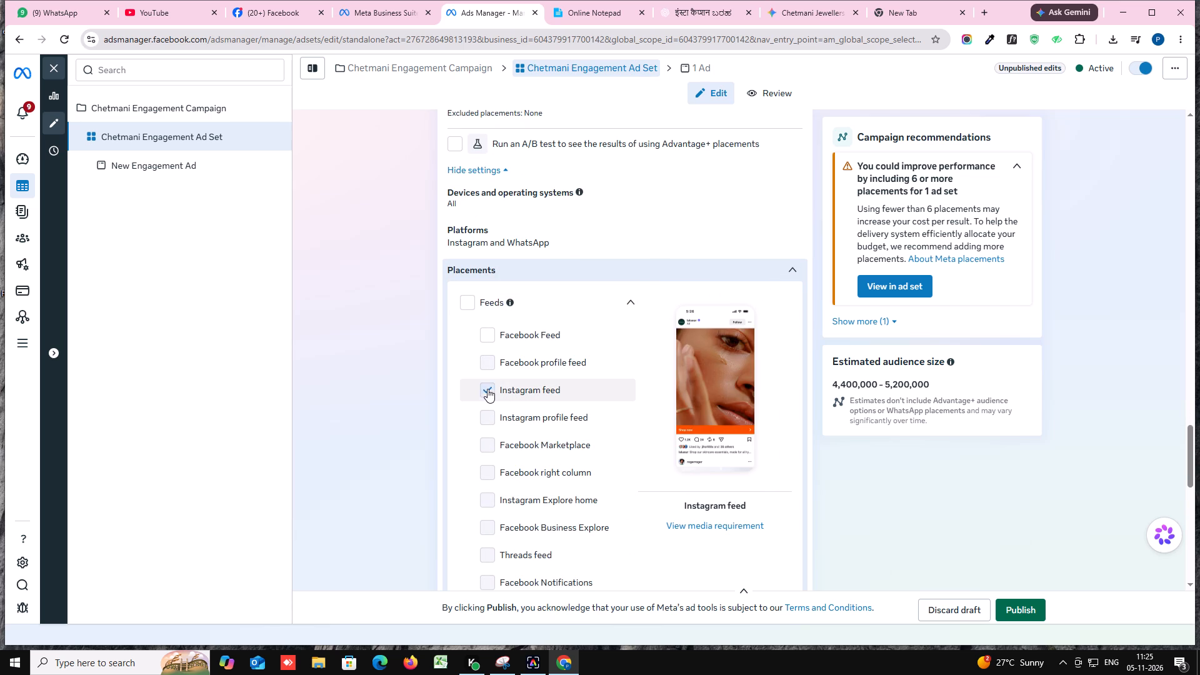
Check the Search results placements and the remaining settings, and publish the Chetmani Engagement Ad Set changes.
scroll(510, 442, "down", 4)
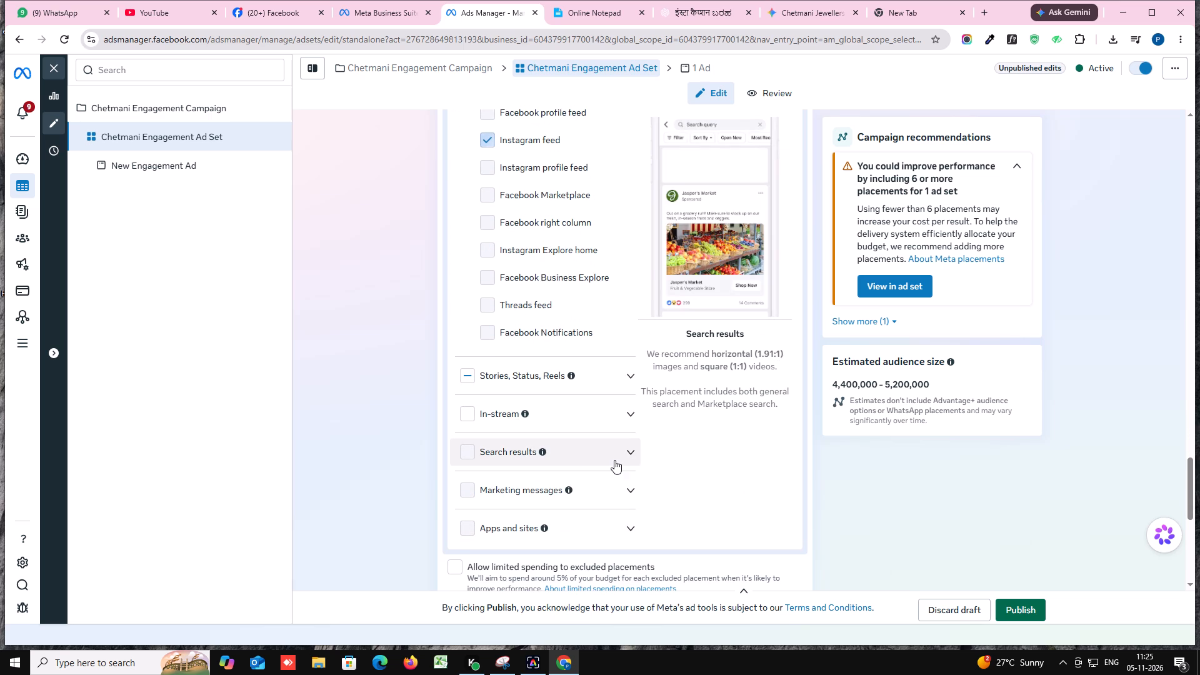
left_click(624, 445)
scroll(457, 452, "down", 4)
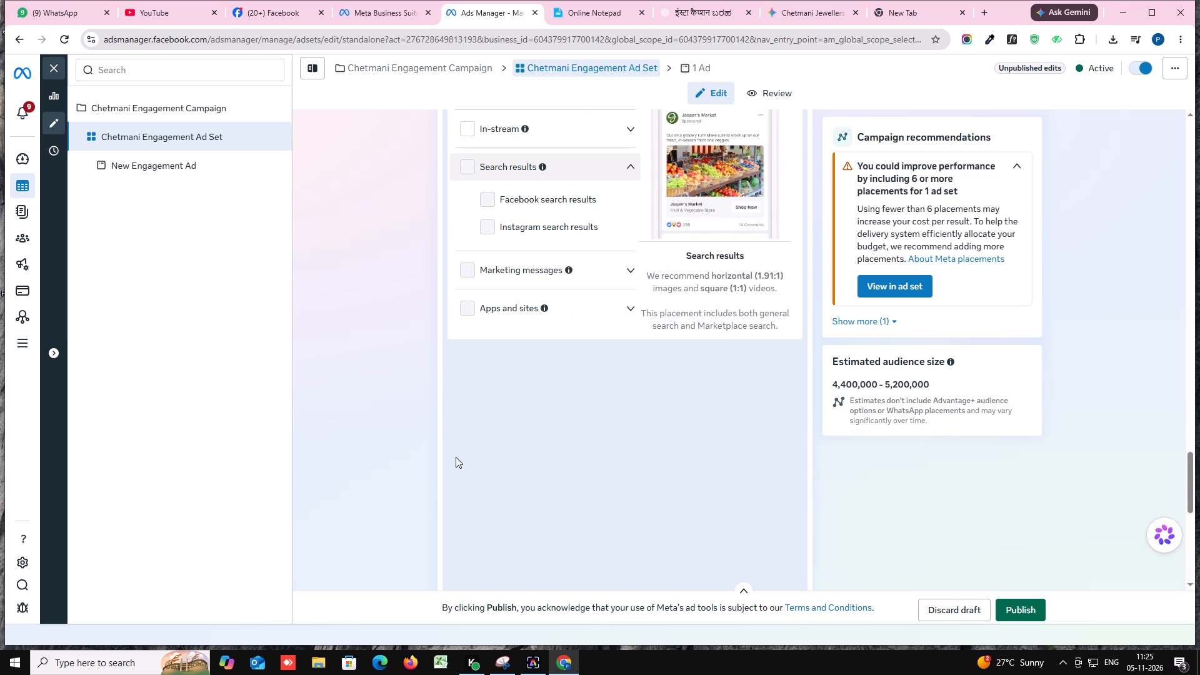
scroll(464, 424, "down", 5)
left_click(1012, 607)
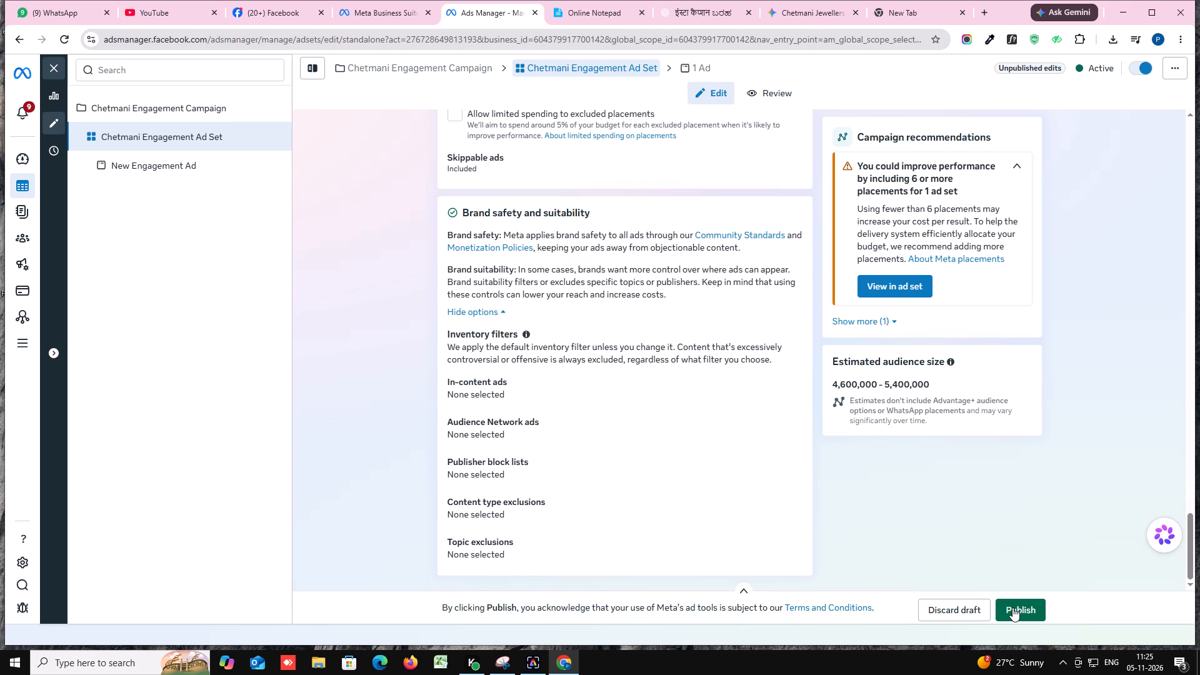
left_click(746, 296)
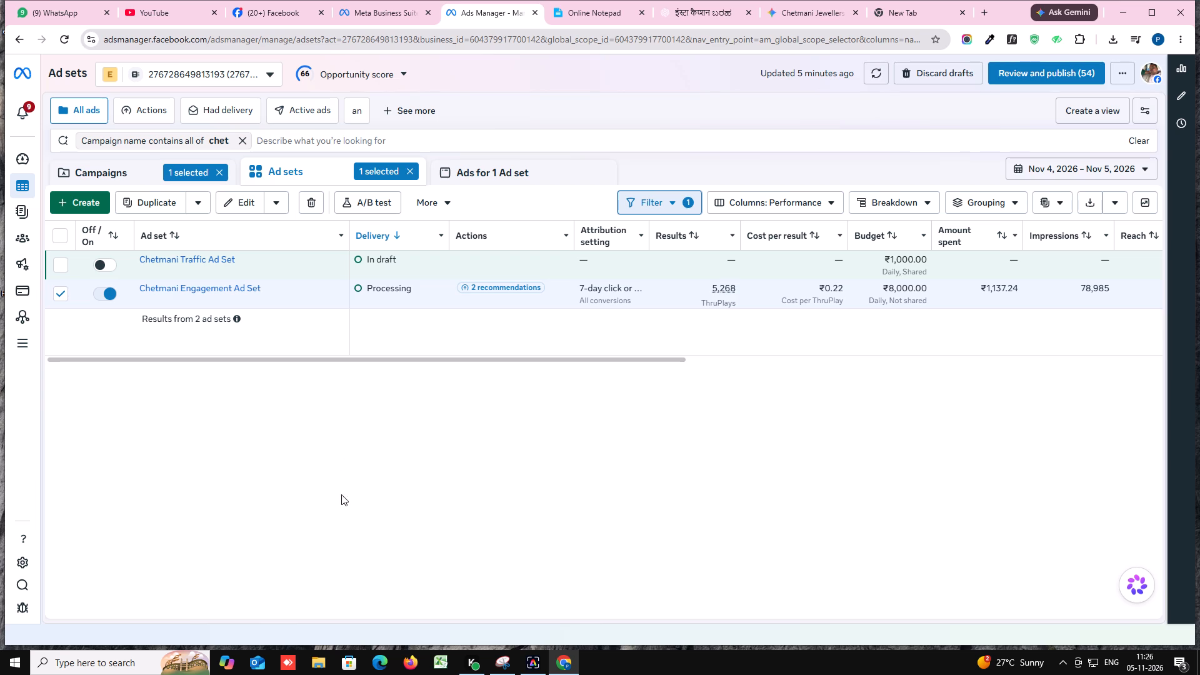
List the ads of the selected Chetmani Engagement Ad Set and open its active New Engagement Ad for editing.
left_click(458, 174)
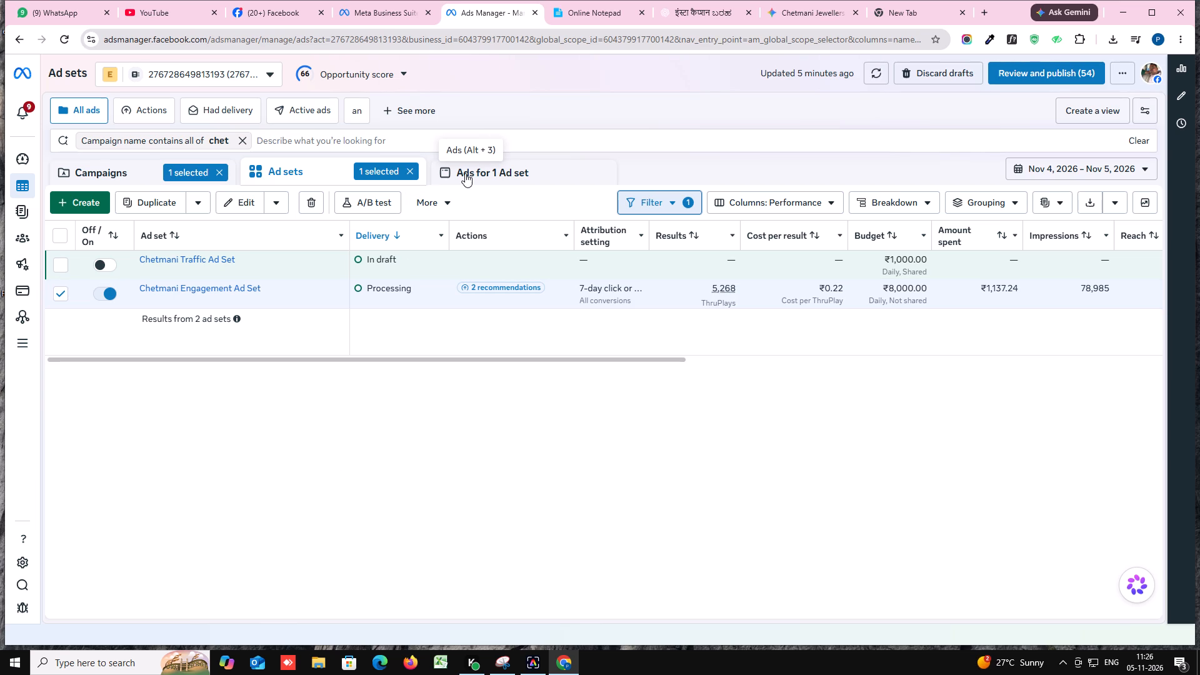
left_click(465, 173)
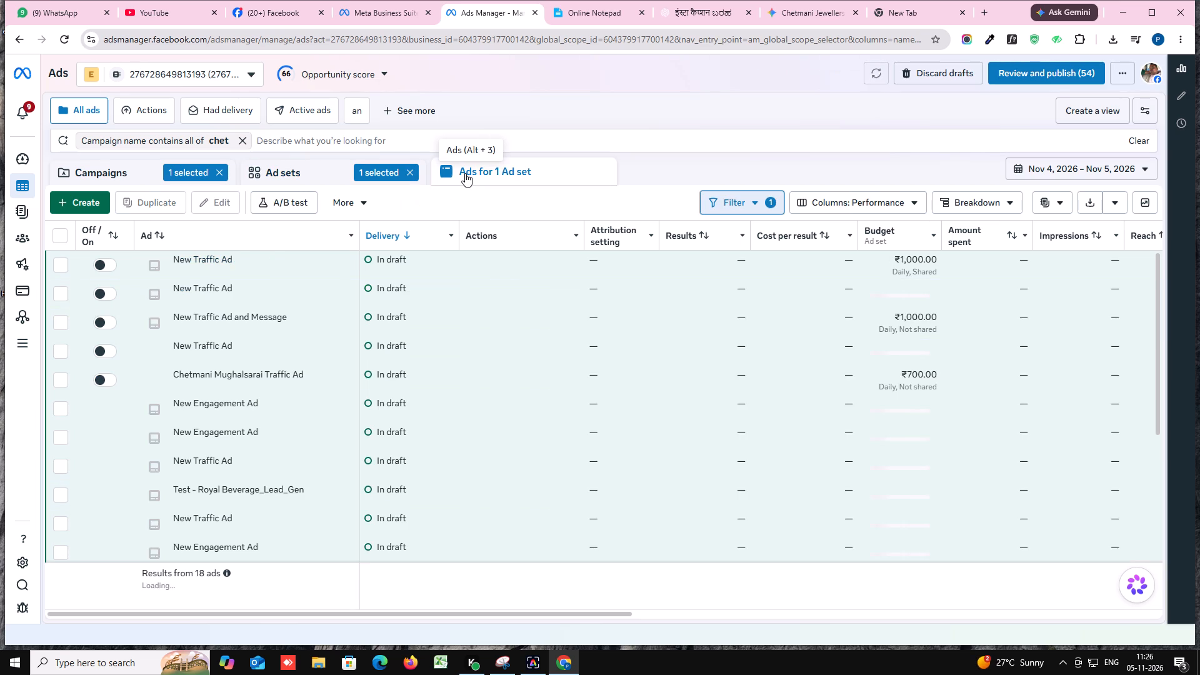
scroll(298, 387, "down", 4)
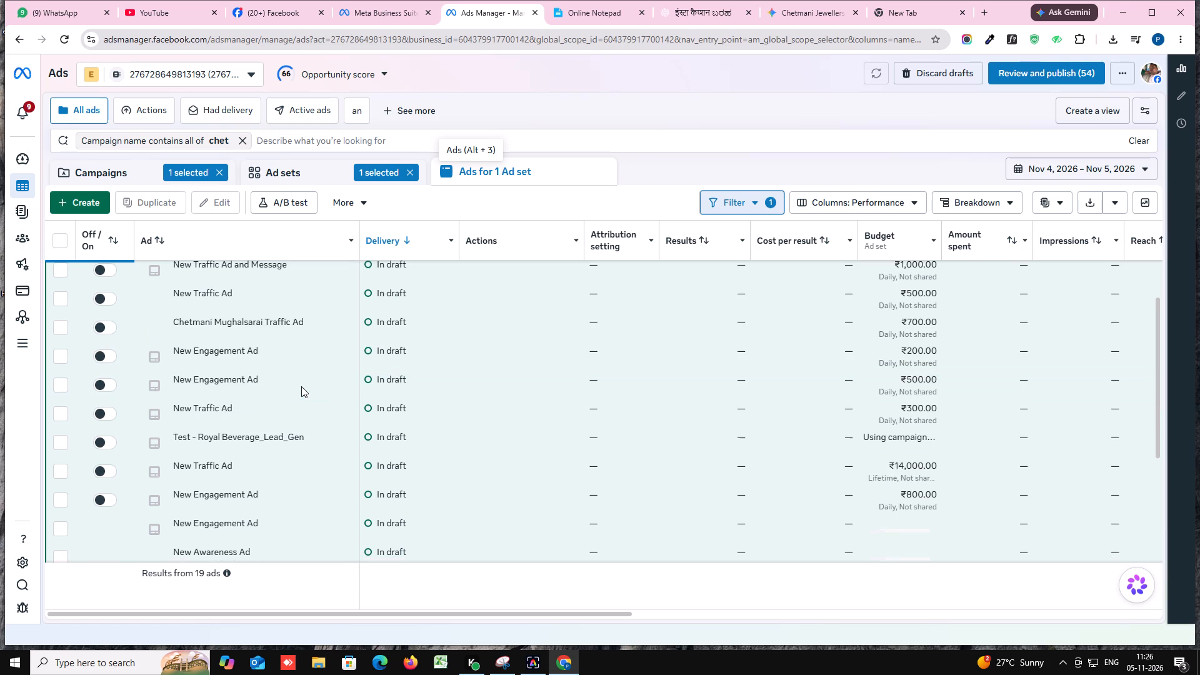
scroll(301, 386, "down", 8)
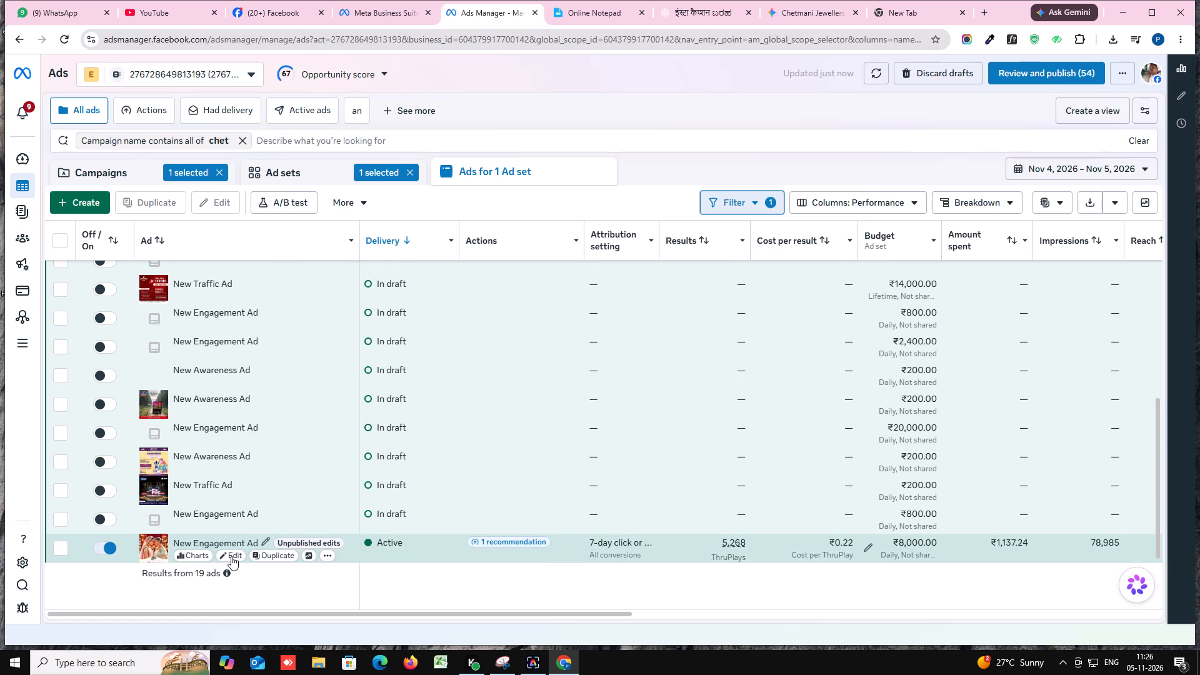
left_click(231, 556)
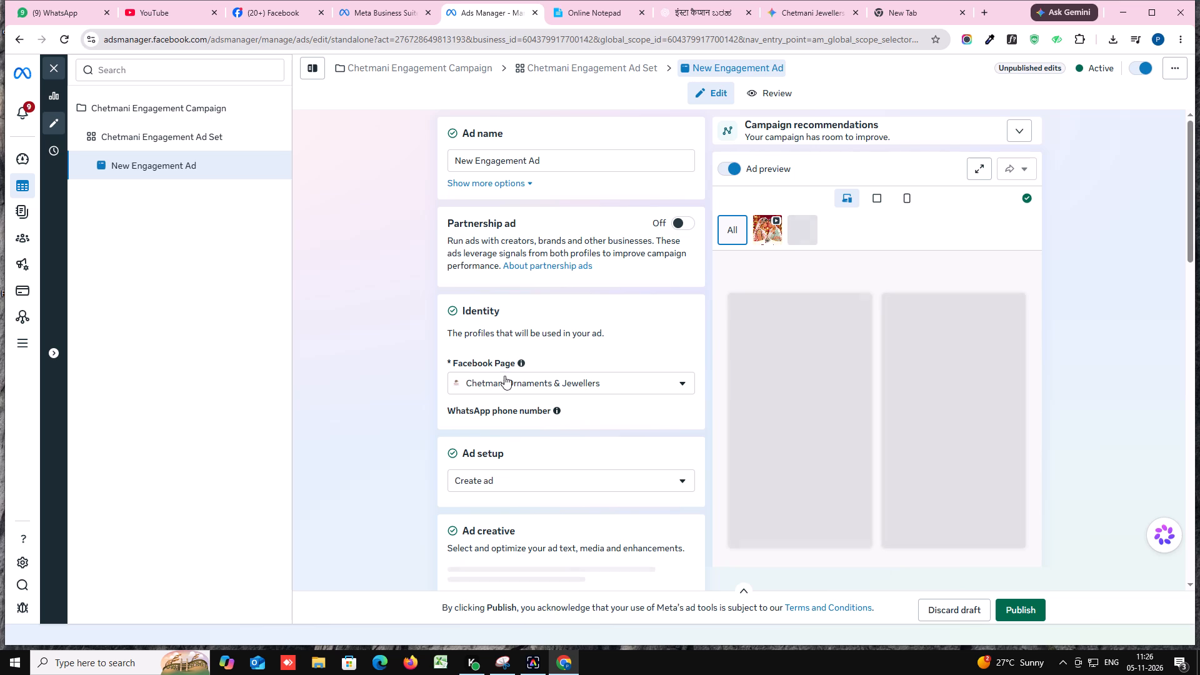
Switch the ad setup of New Engagement Ad to Use existing post.
left_click(471, 489)
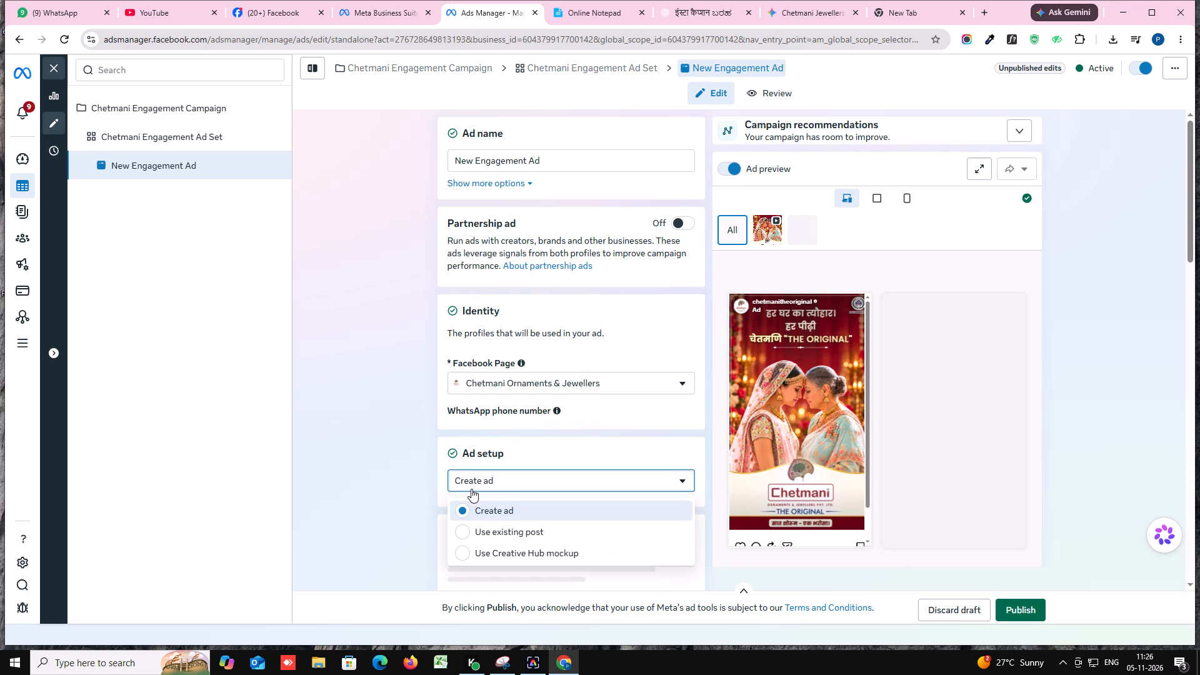
left_click(472, 529)
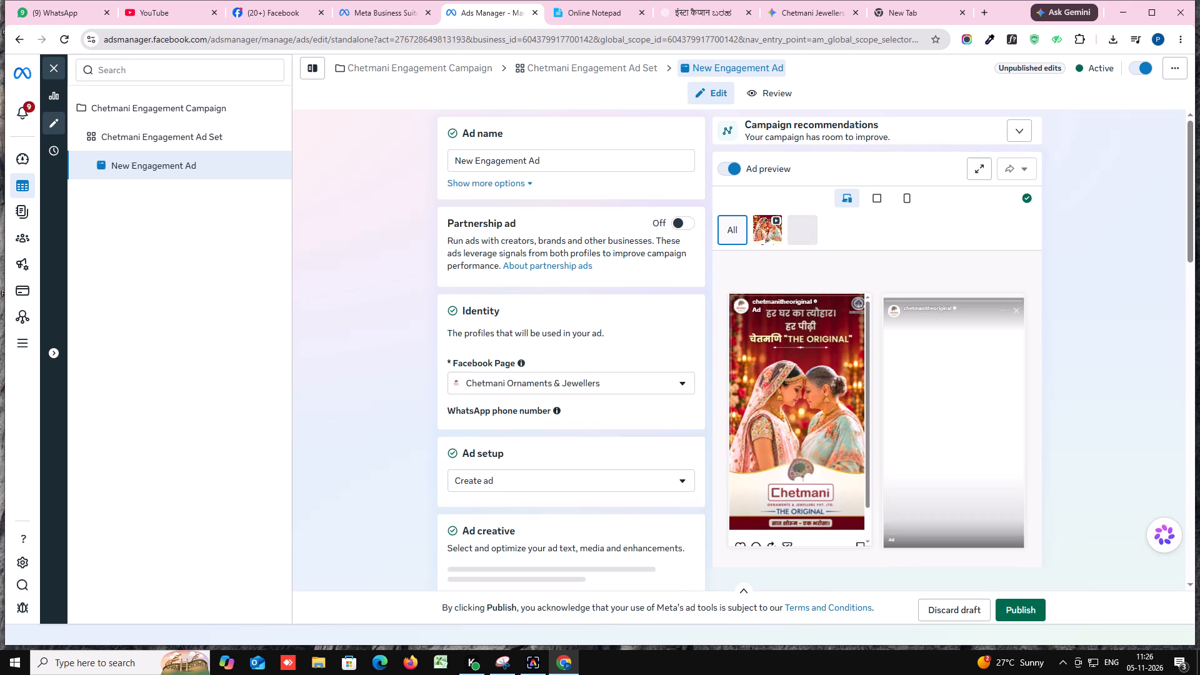
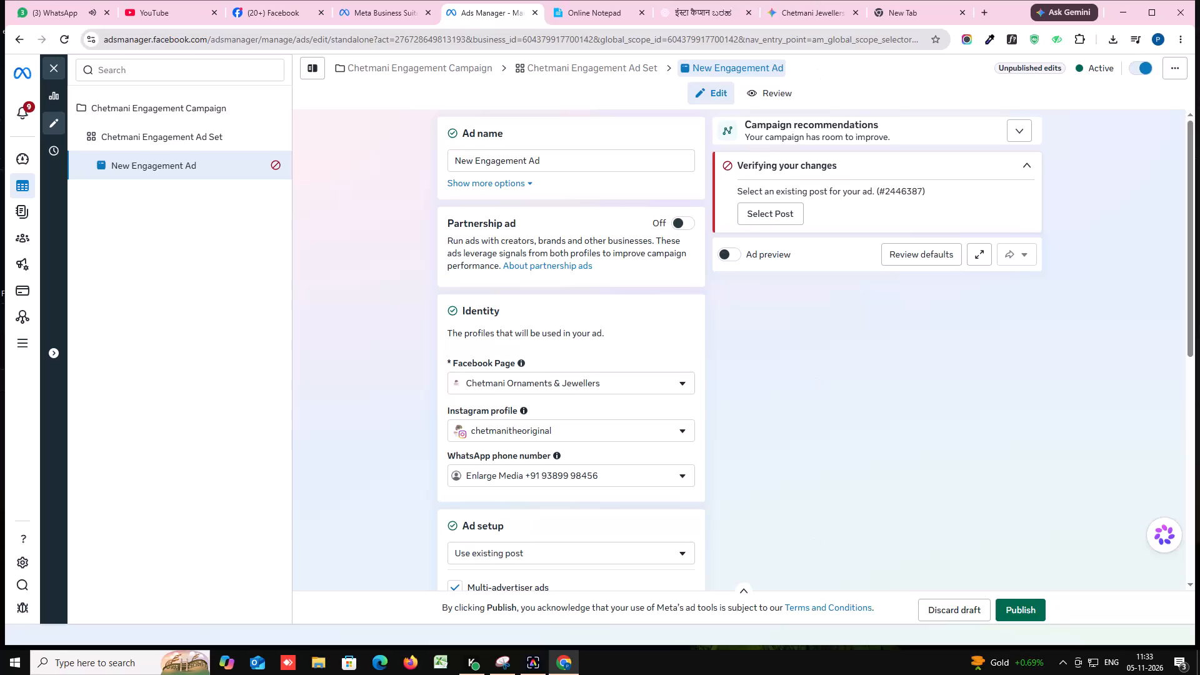
Use the Instagram reel created Nov 5, 2026 as the existing post for New Engagement Ad.
scroll(417, 416, "down", 2)
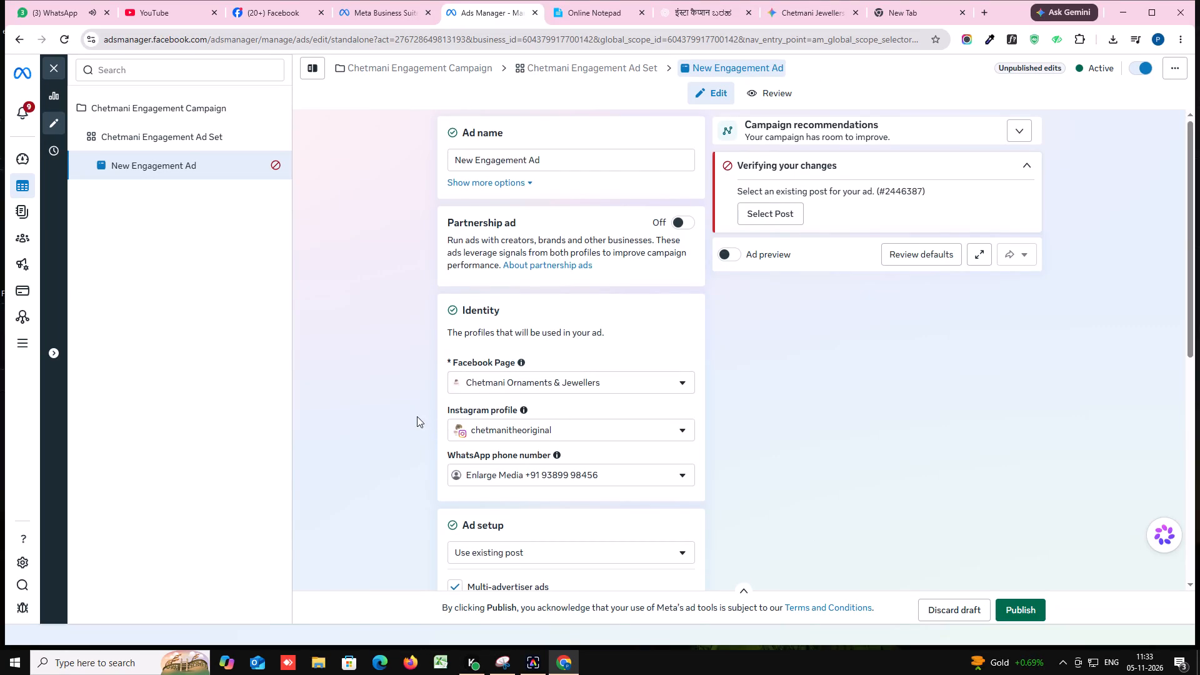
scroll(417, 416, "down", 2)
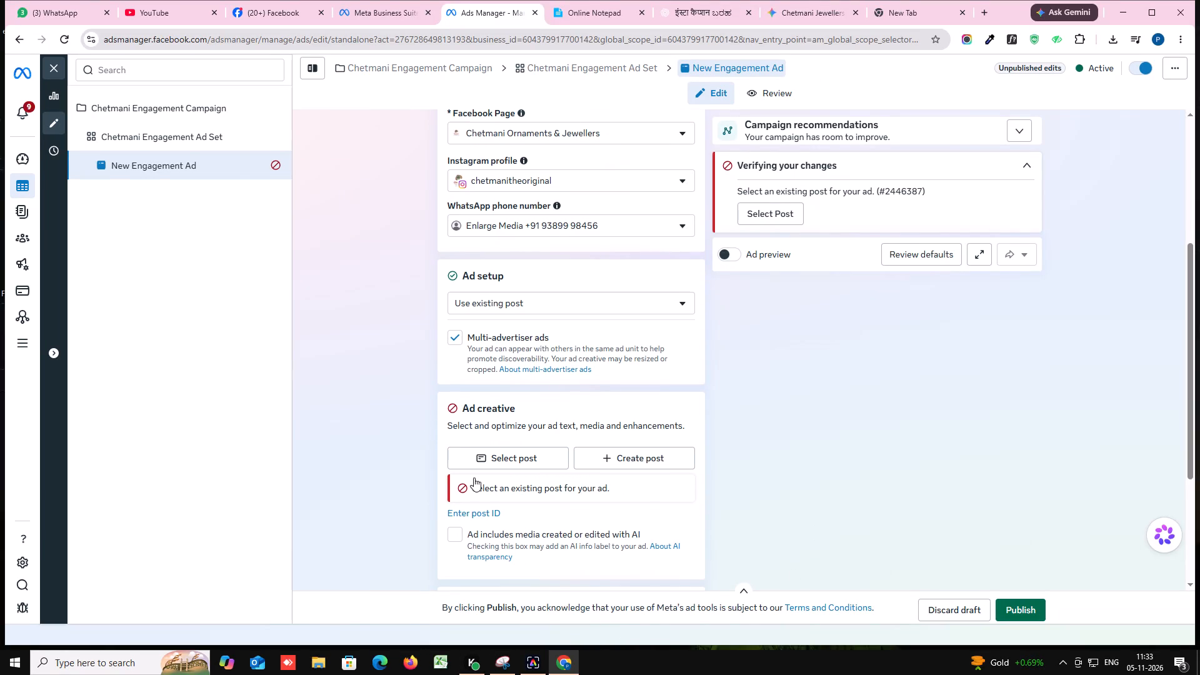
left_click(487, 461)
left_click(334, 167)
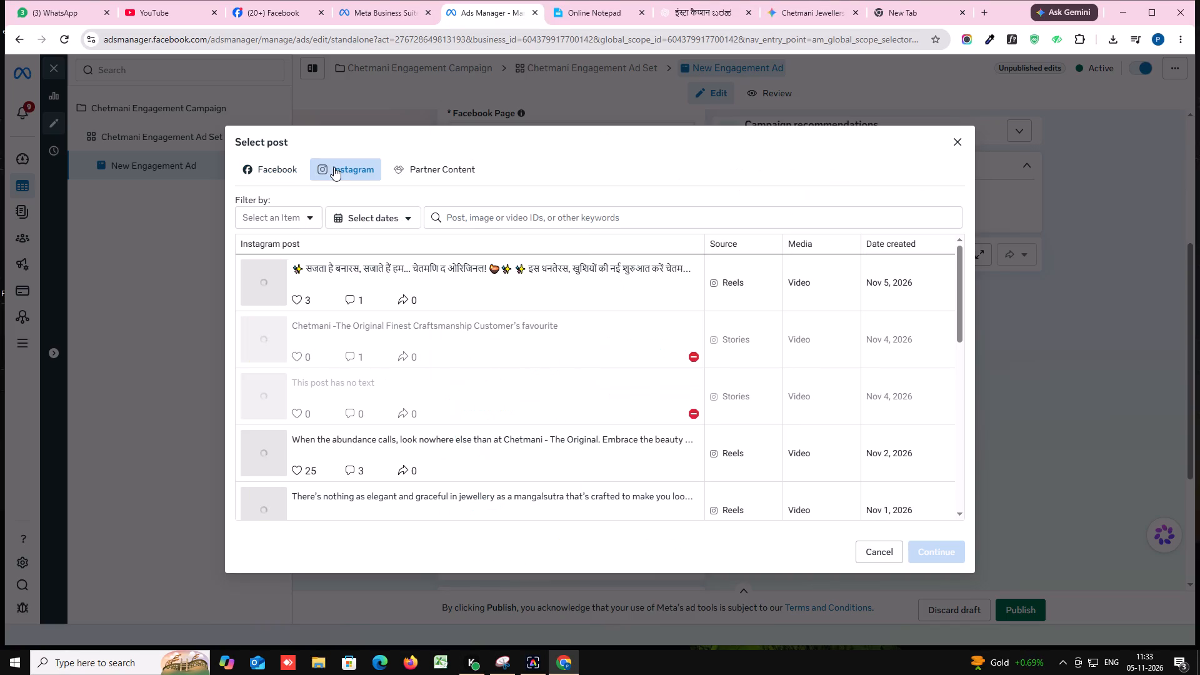
left_click(257, 281)
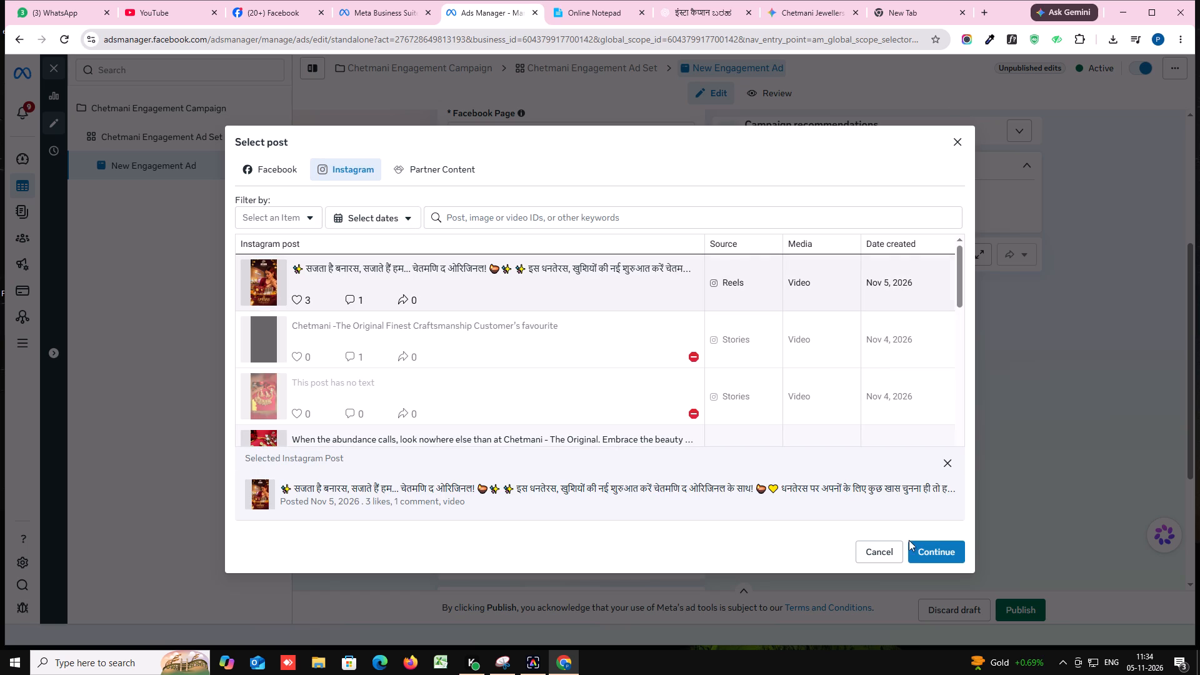
left_click(917, 550)
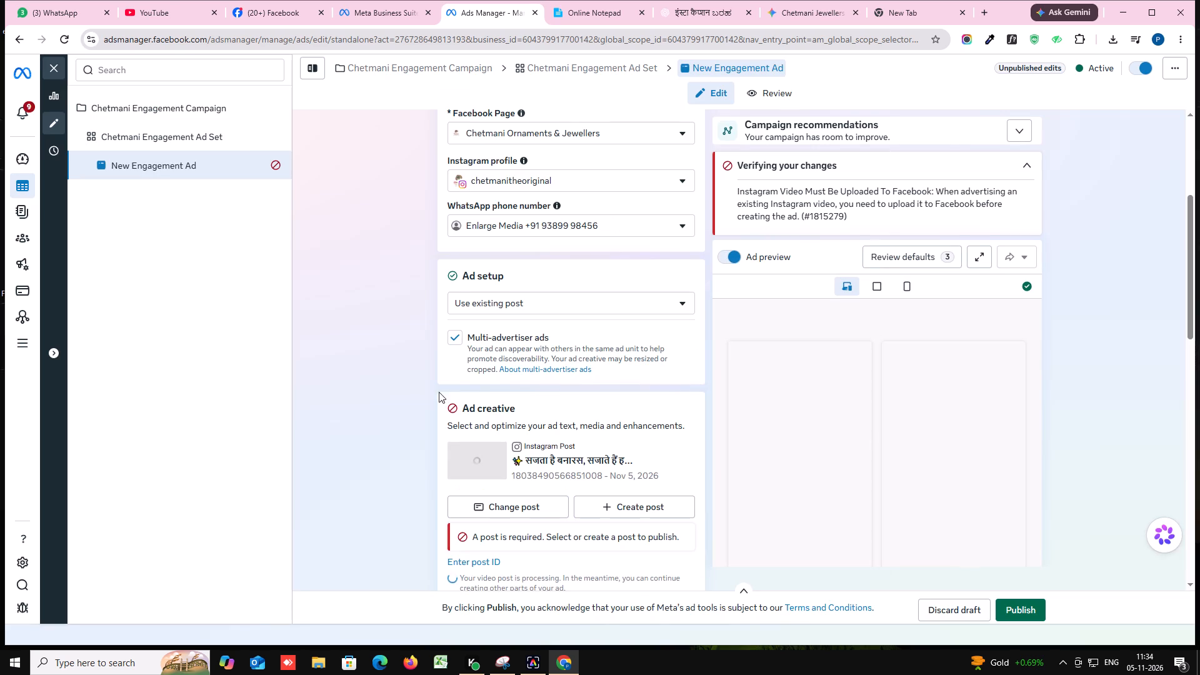
Look through the call-to-action options available for New Engagement Ad without changing the choice.
scroll(397, 373, "down", 6)
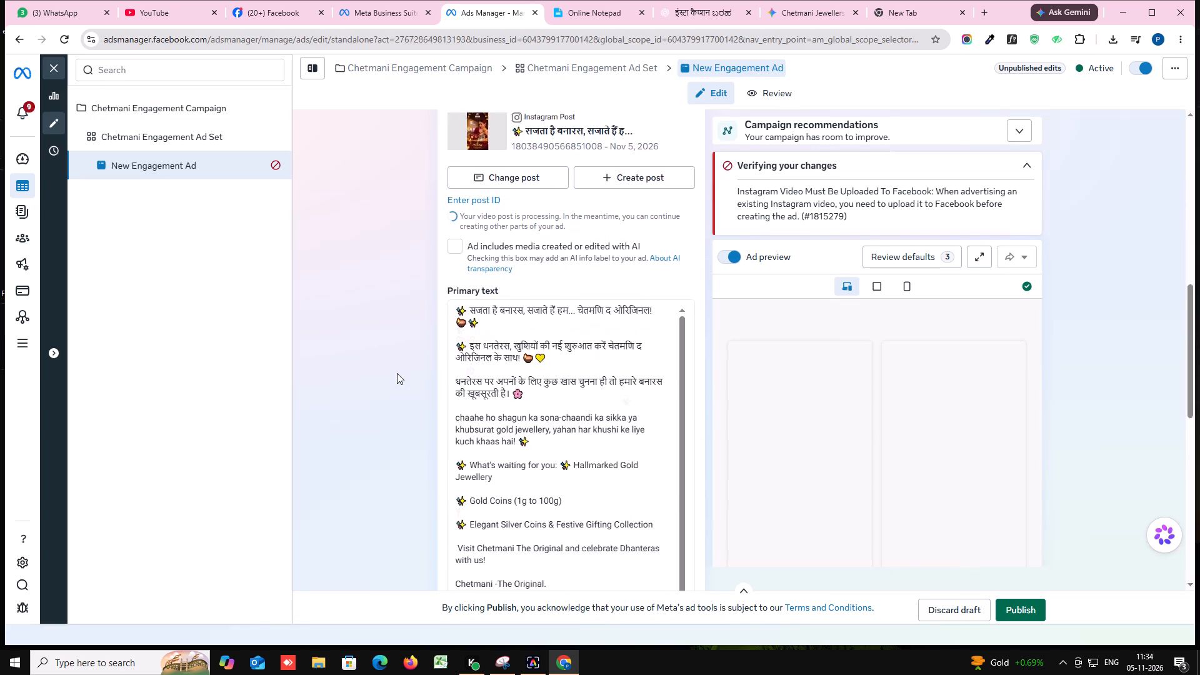
scroll(397, 373, "down", 6)
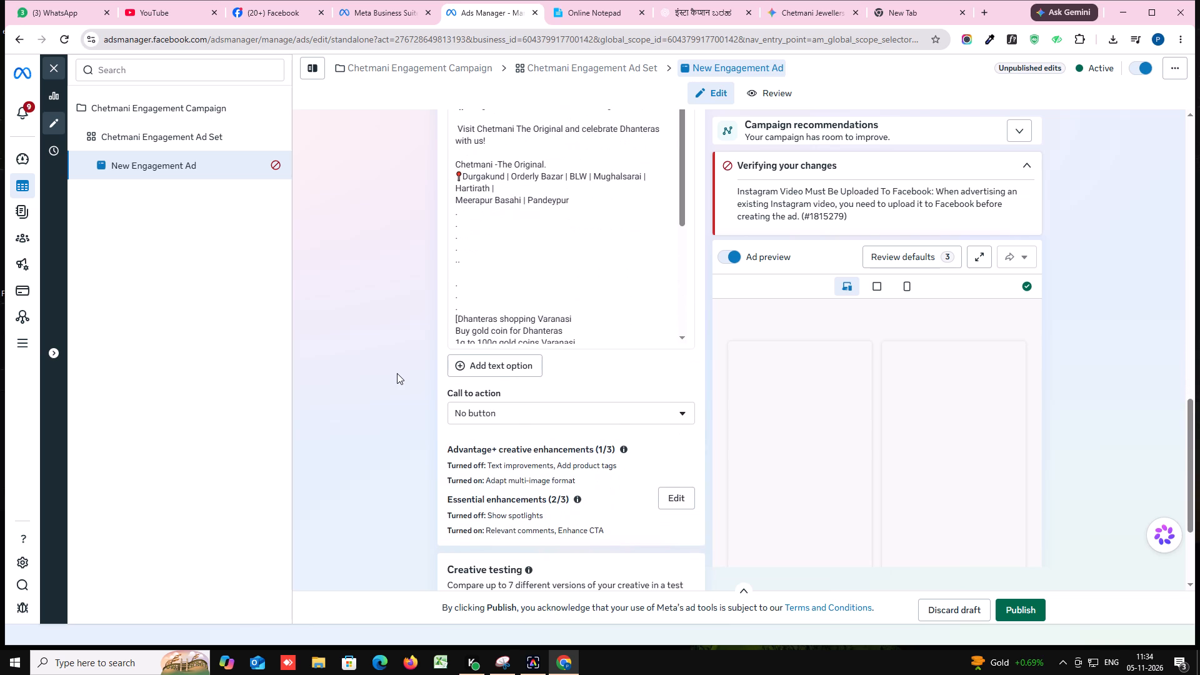
left_click(487, 413)
scroll(493, 465, "down", 3)
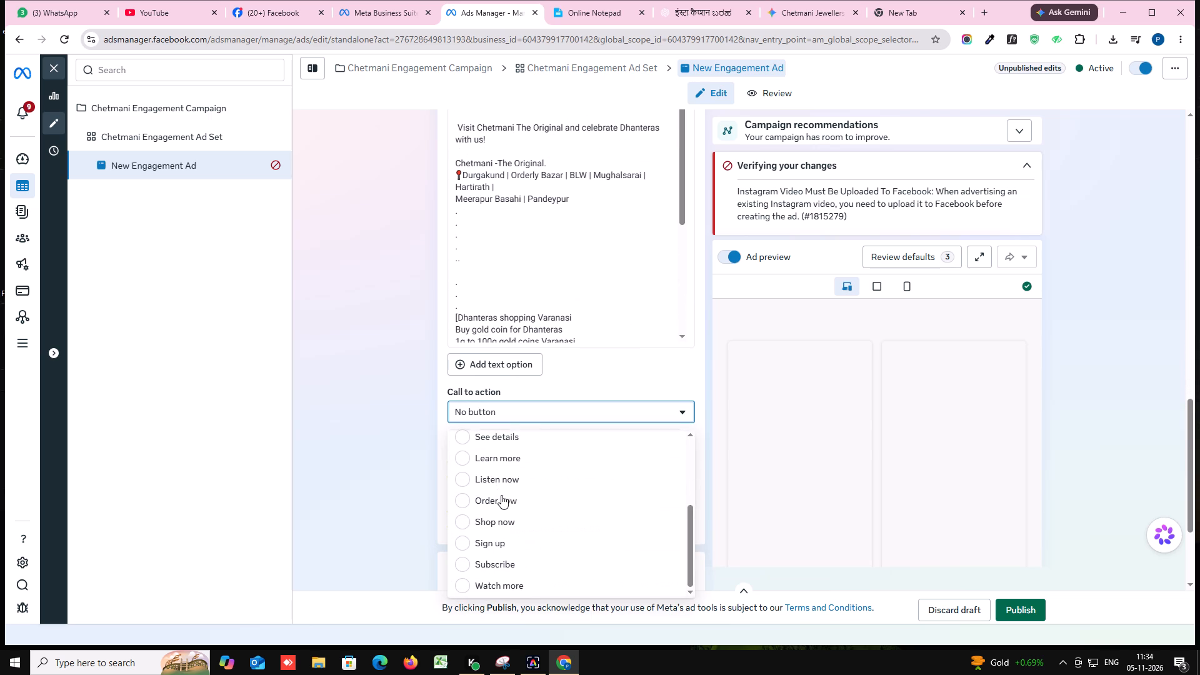
scroll(507, 503, "down", 4)
scroll(409, 439, "up", 5)
scroll(409, 439, "down", 5)
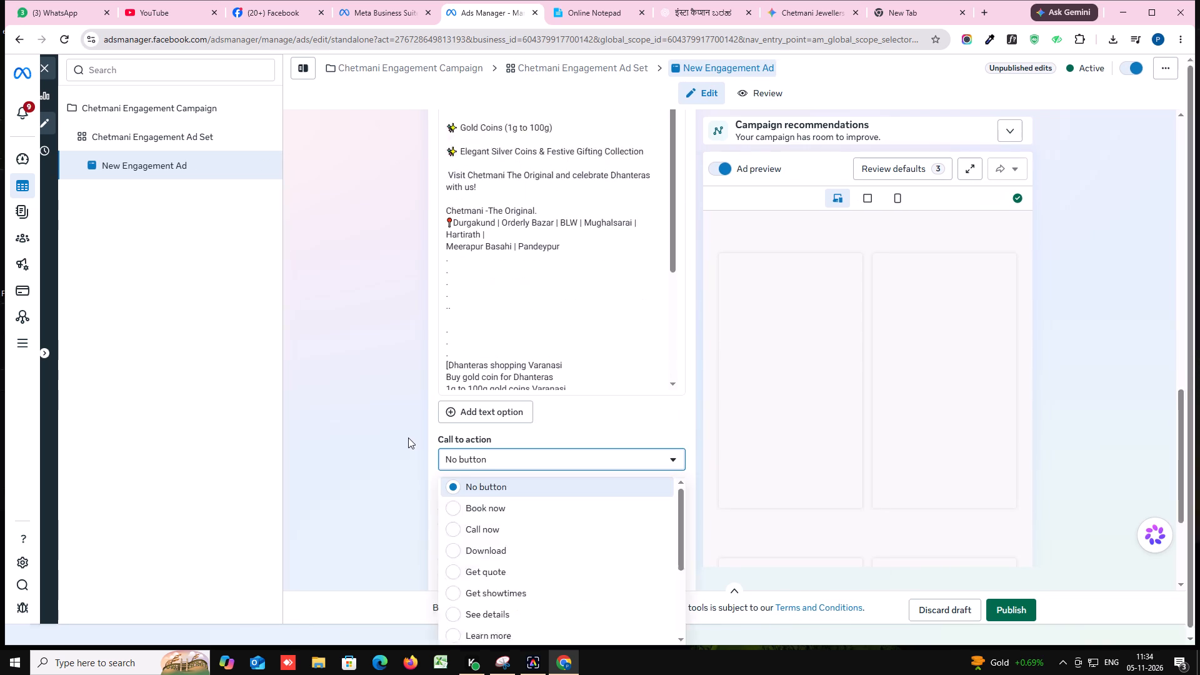
scroll(408, 428, "down", 3)
scroll(530, 351, "down", 2)
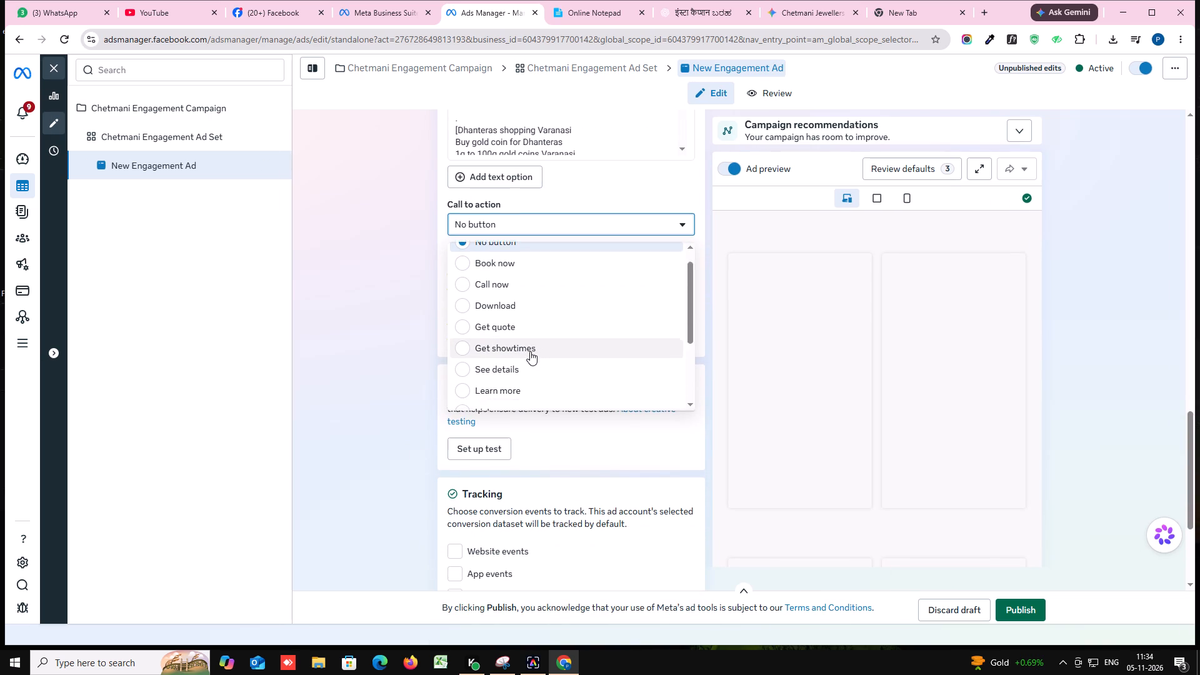
scroll(530, 351, "down", 3)
scroll(530, 351, "up", 5)
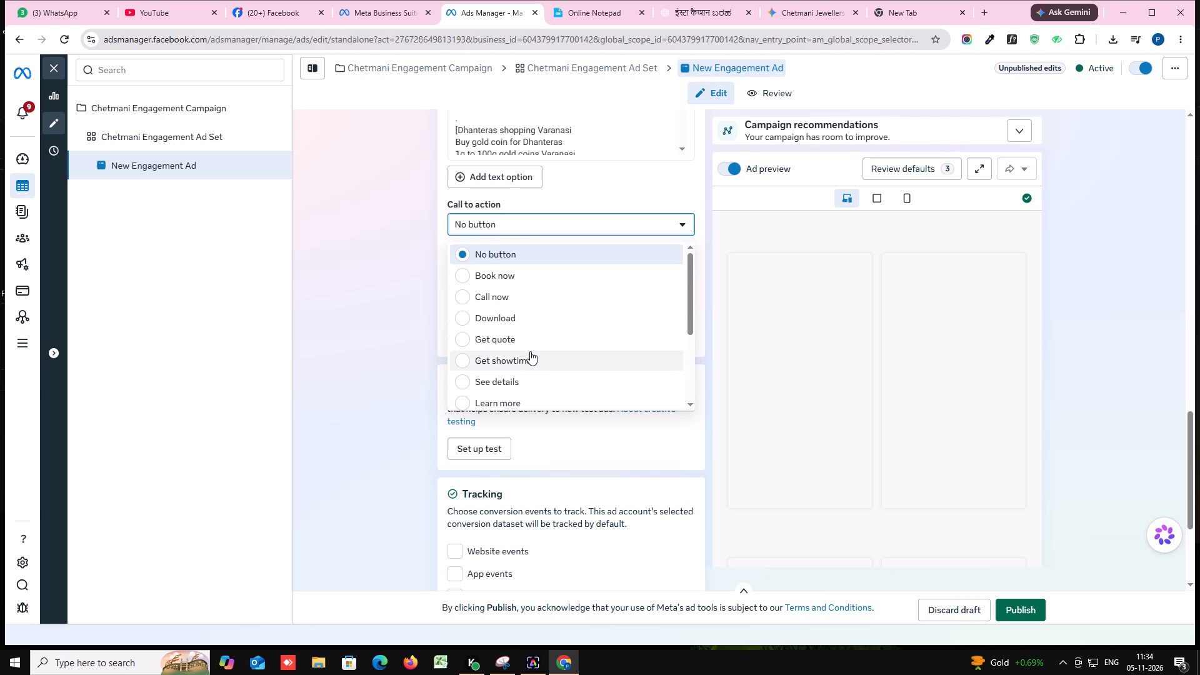
left_click(384, 300)
scroll(384, 300, "up", 5)
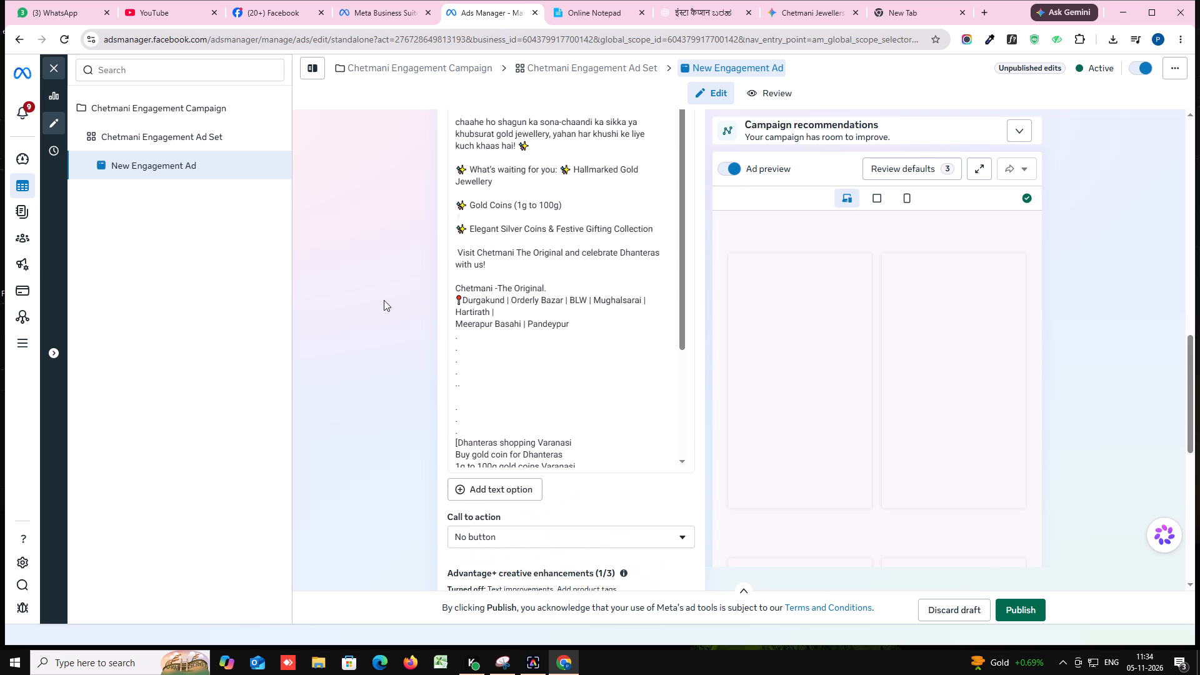
View the Chetmani Engagement Ad Set's settings and return to editing New Engagement Ad.
left_click(190, 139)
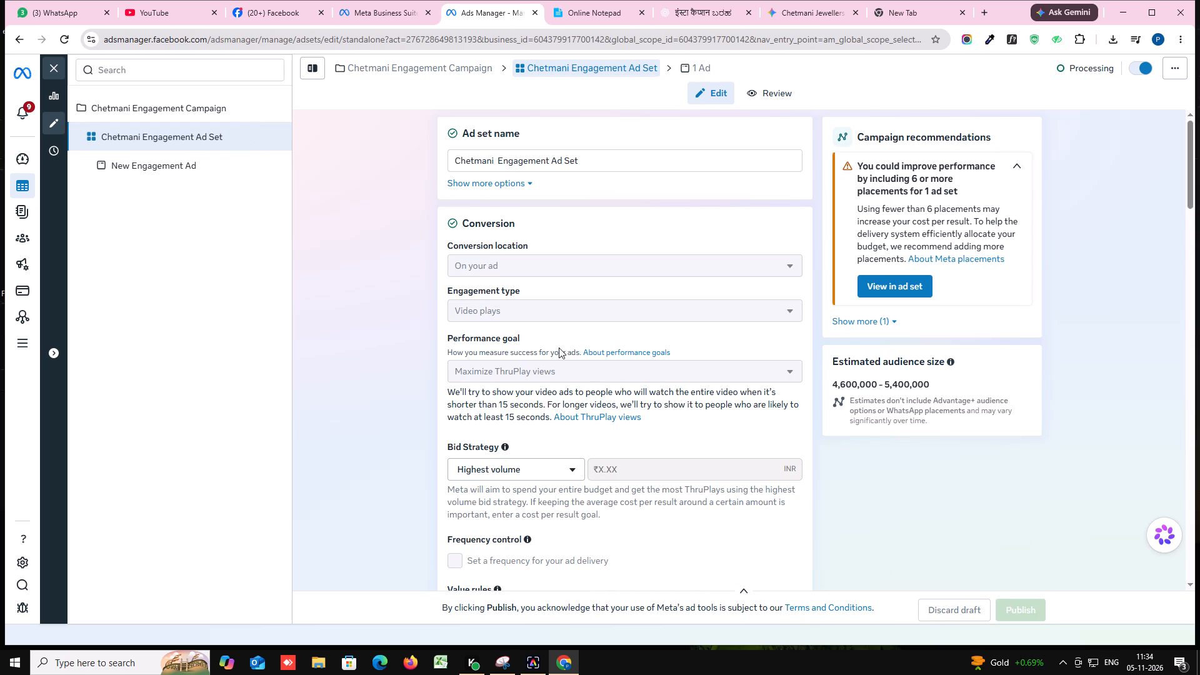
left_click(187, 171)
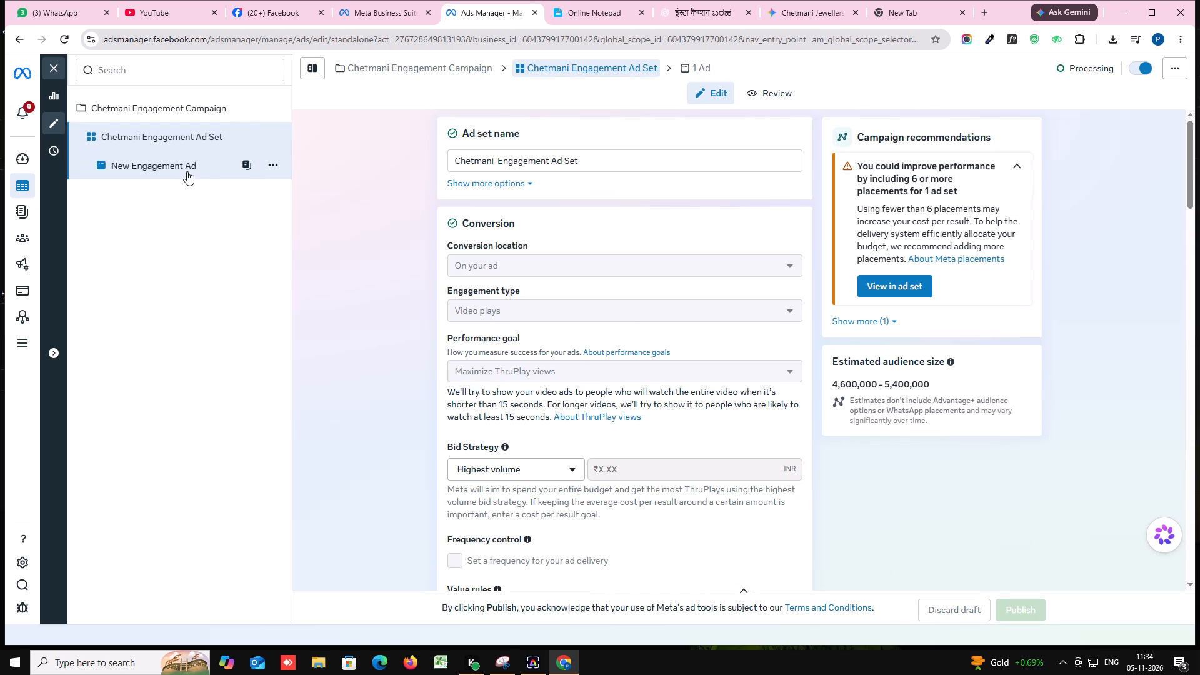
left_click(187, 171)
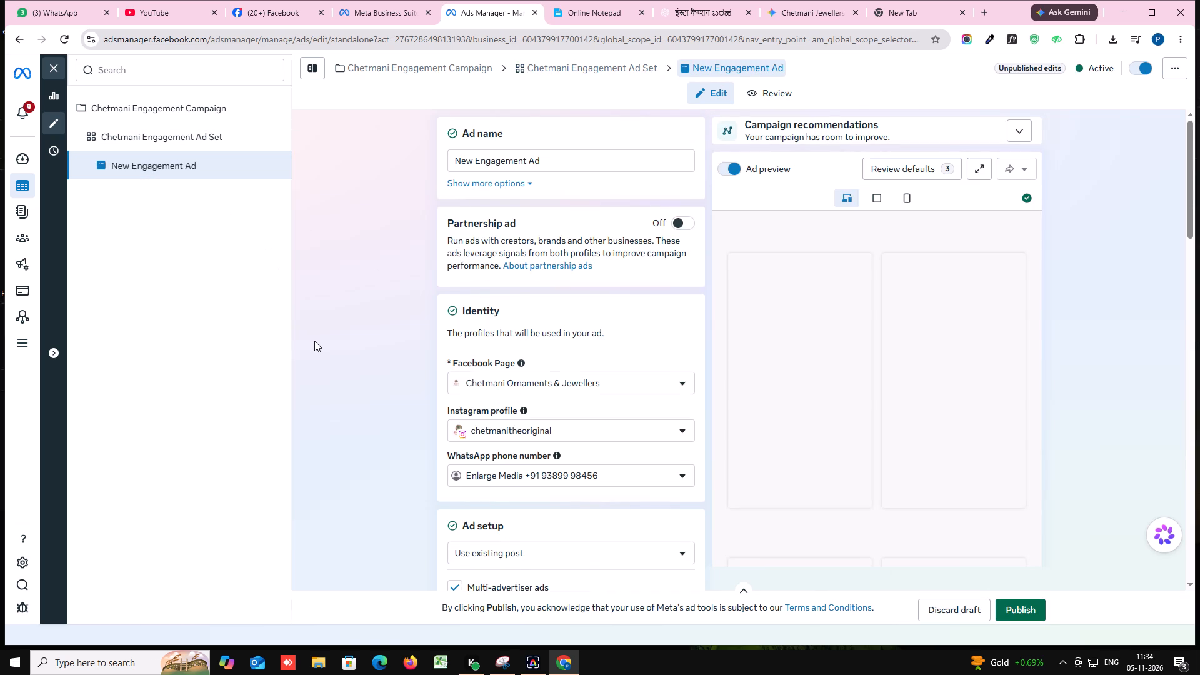
Review New Engagement Ad's creative, from the chosen post and primary text to the call to action and enhancements.
scroll(314, 341, "down", 8)
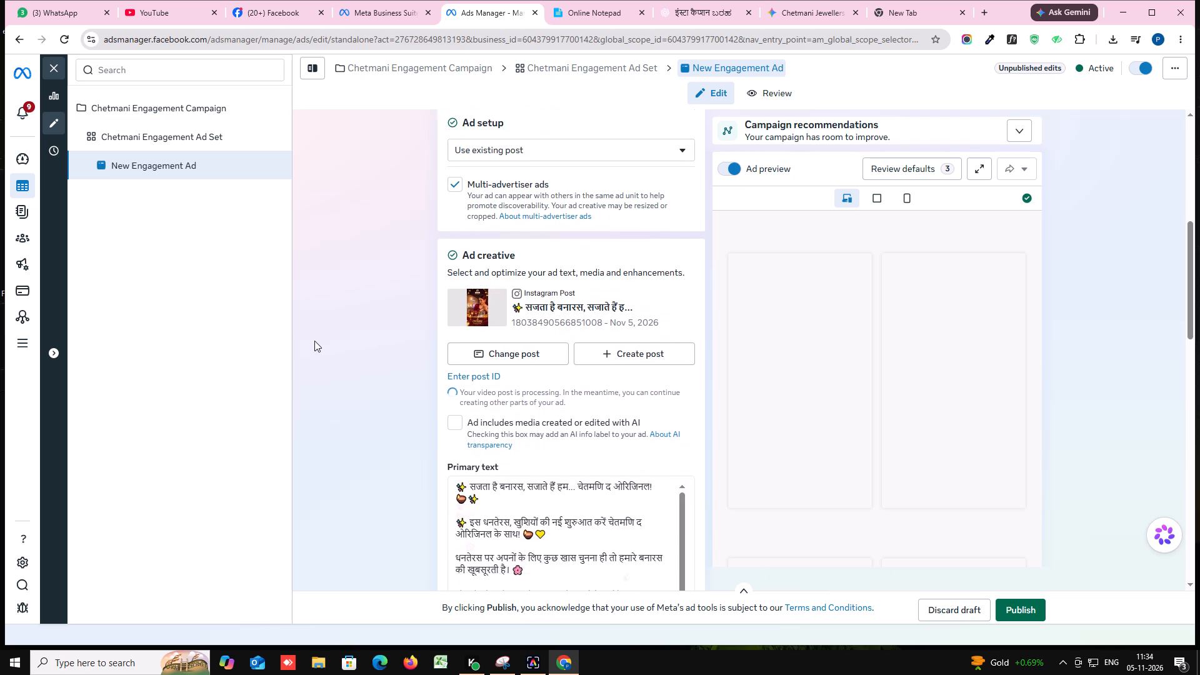
scroll(314, 341, "down", 7)
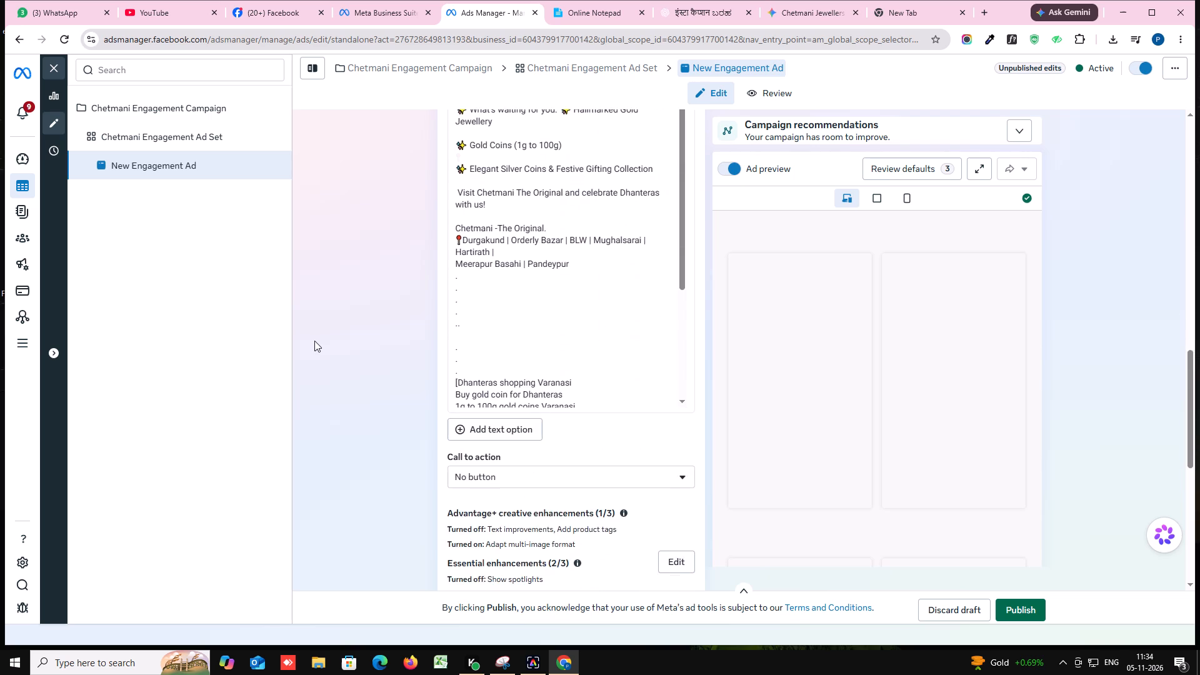
scroll(314, 341, "down", 1)
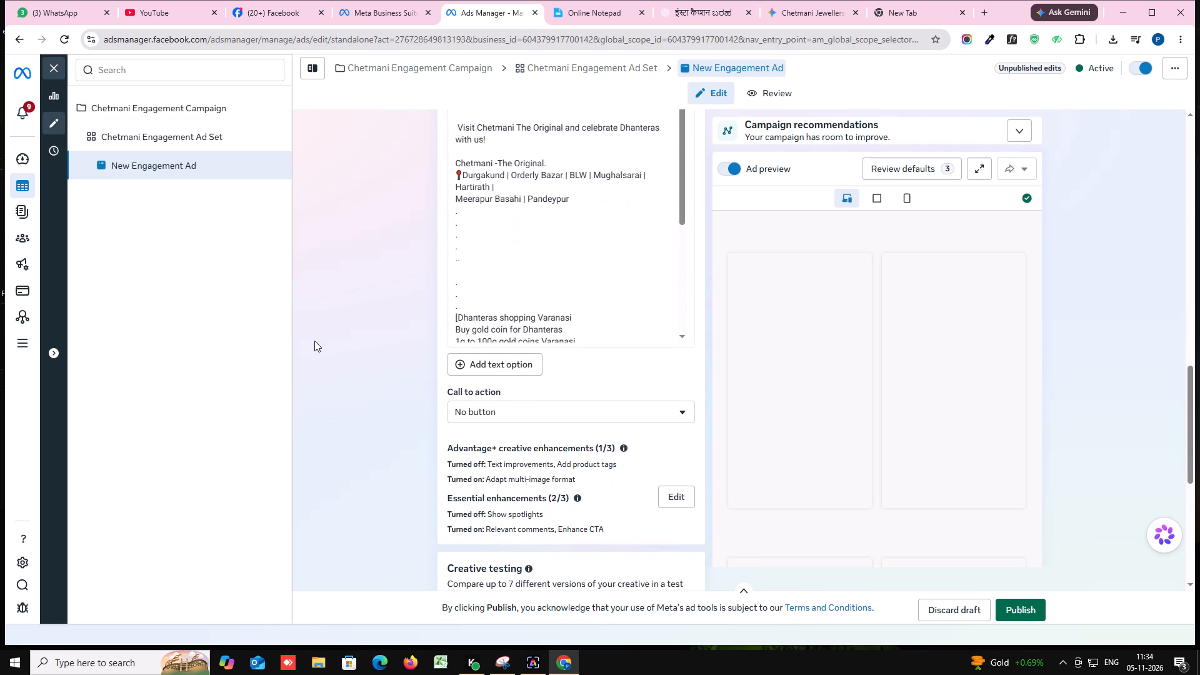
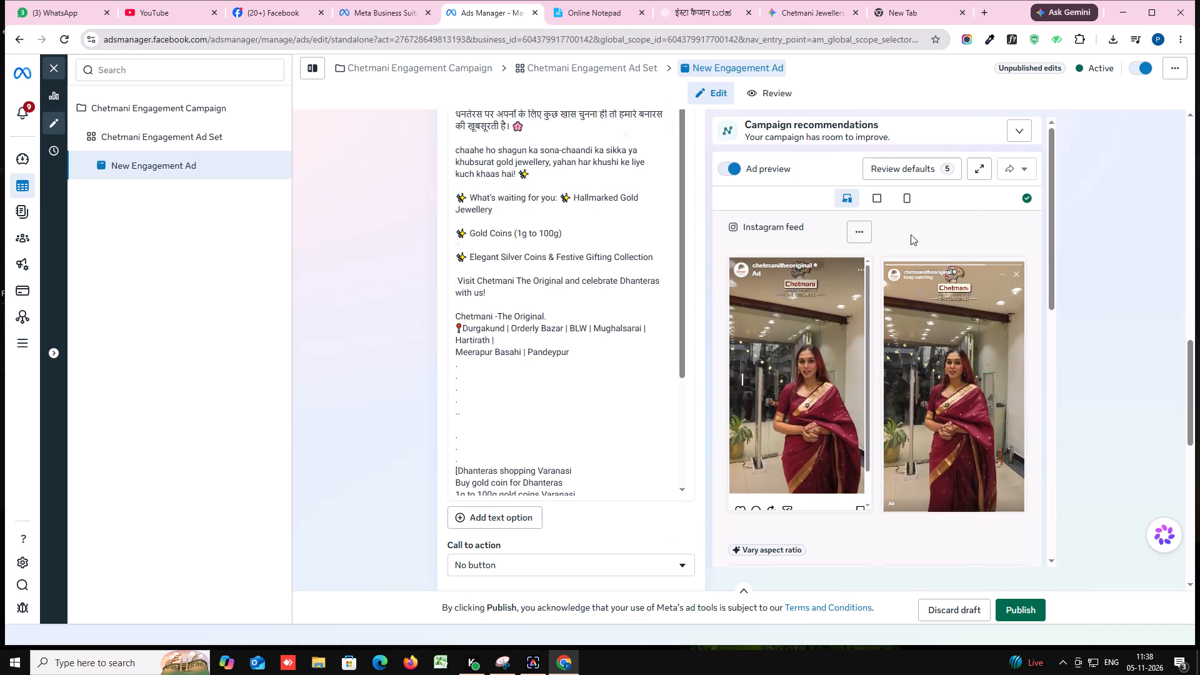
Open the expanded ad preview of New Engagement Ad.
left_click(977, 171)
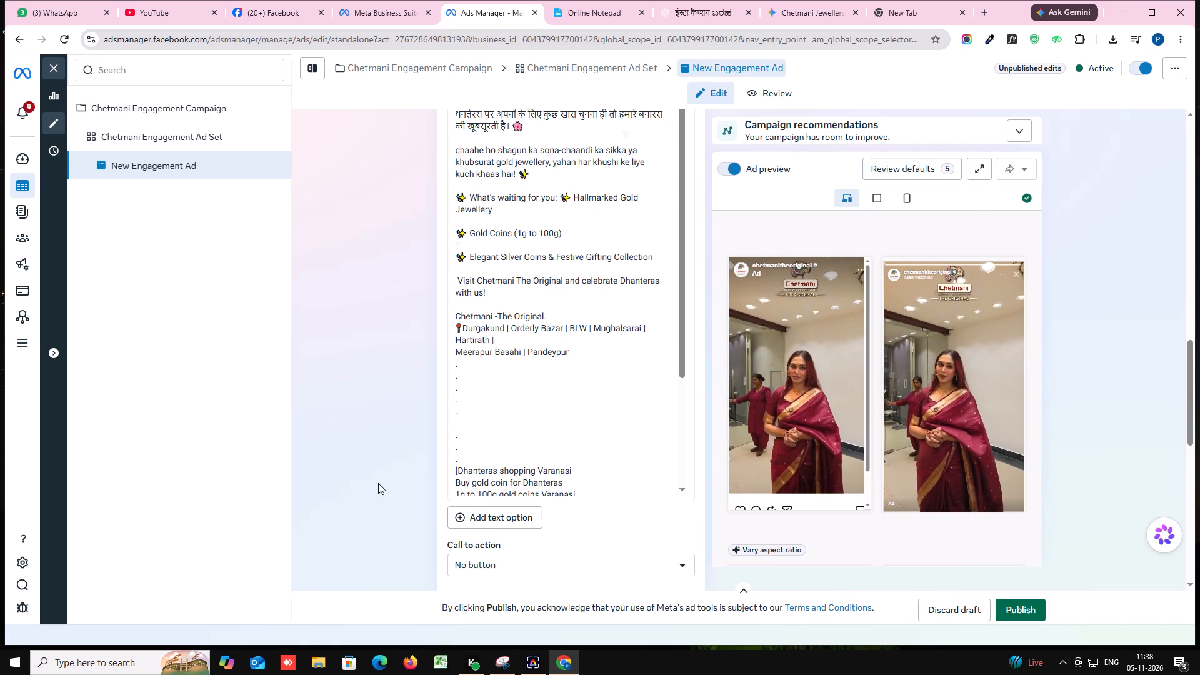
Capture the Instagram feed, Stories and Reels previews with Snipping Tool and save the image as fjffj484 in Downloads.
left_click(499, 665)
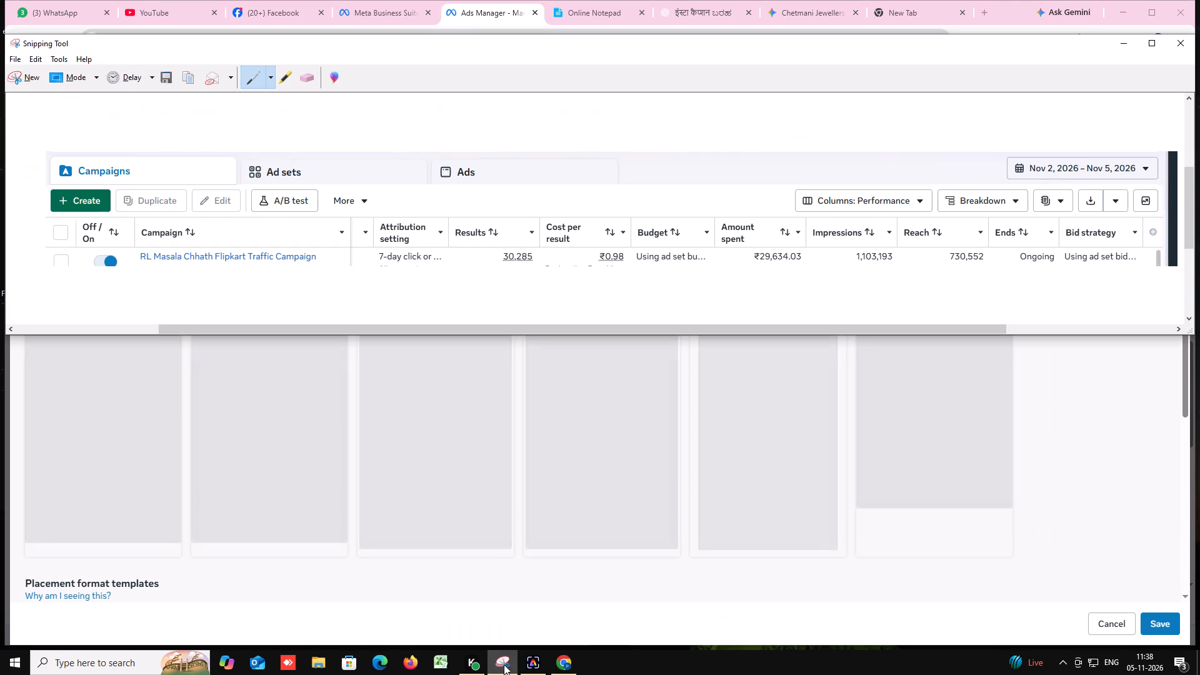
left_click(31, 79)
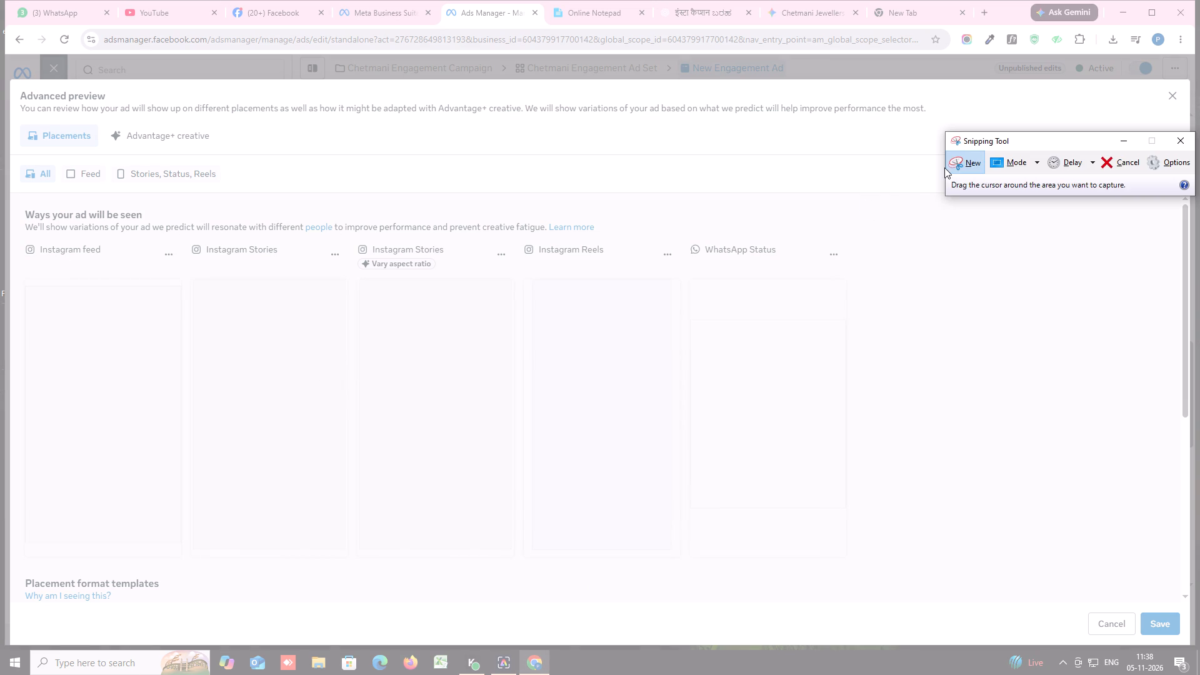
left_click(971, 157)
left_click(971, 157)
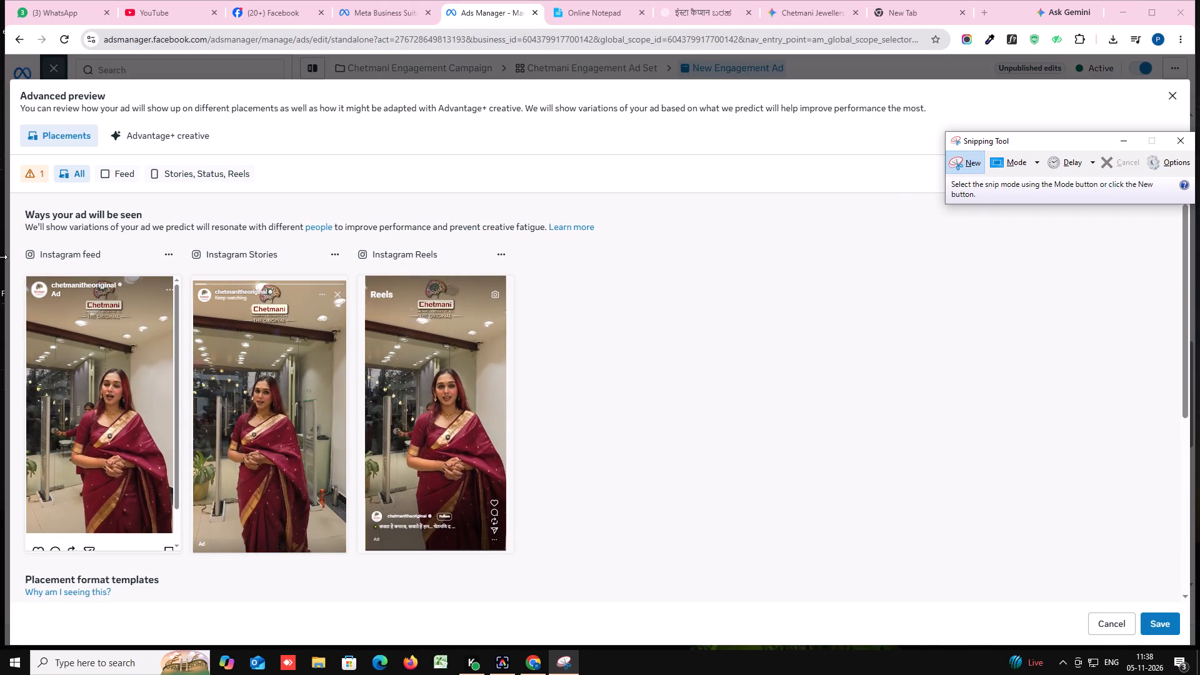
left_click_drag(16, 234, 582, 551)
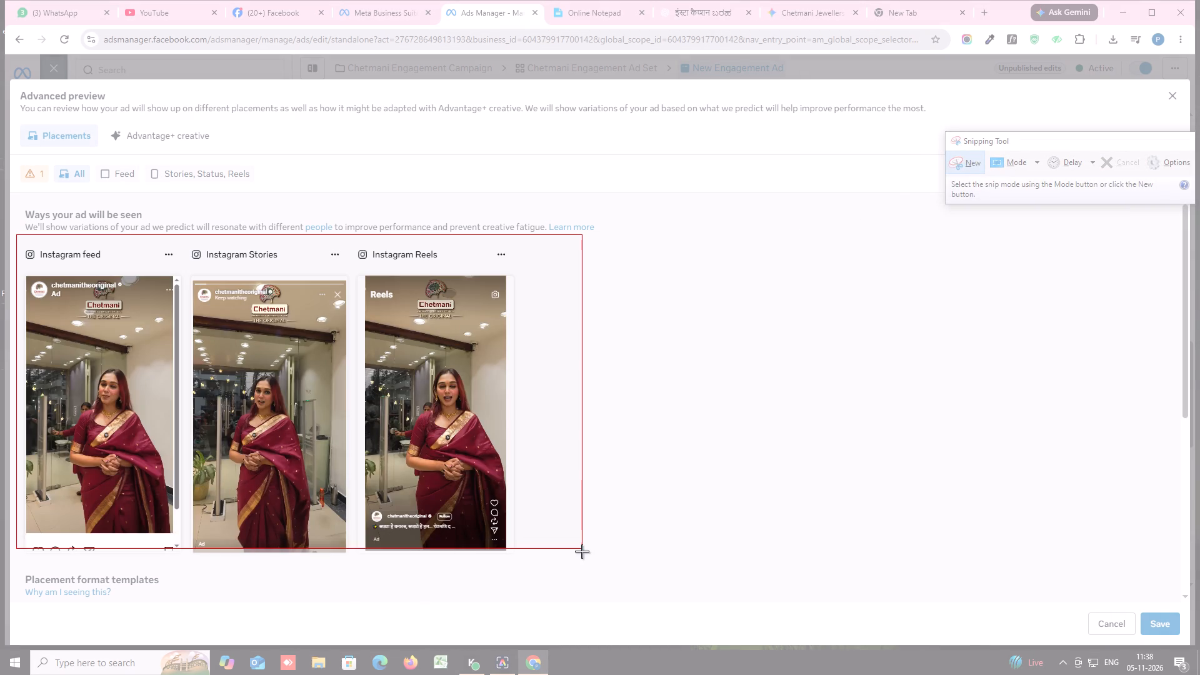
left_click_drag(582, 551, 586, 571)
left_click(17, 146)
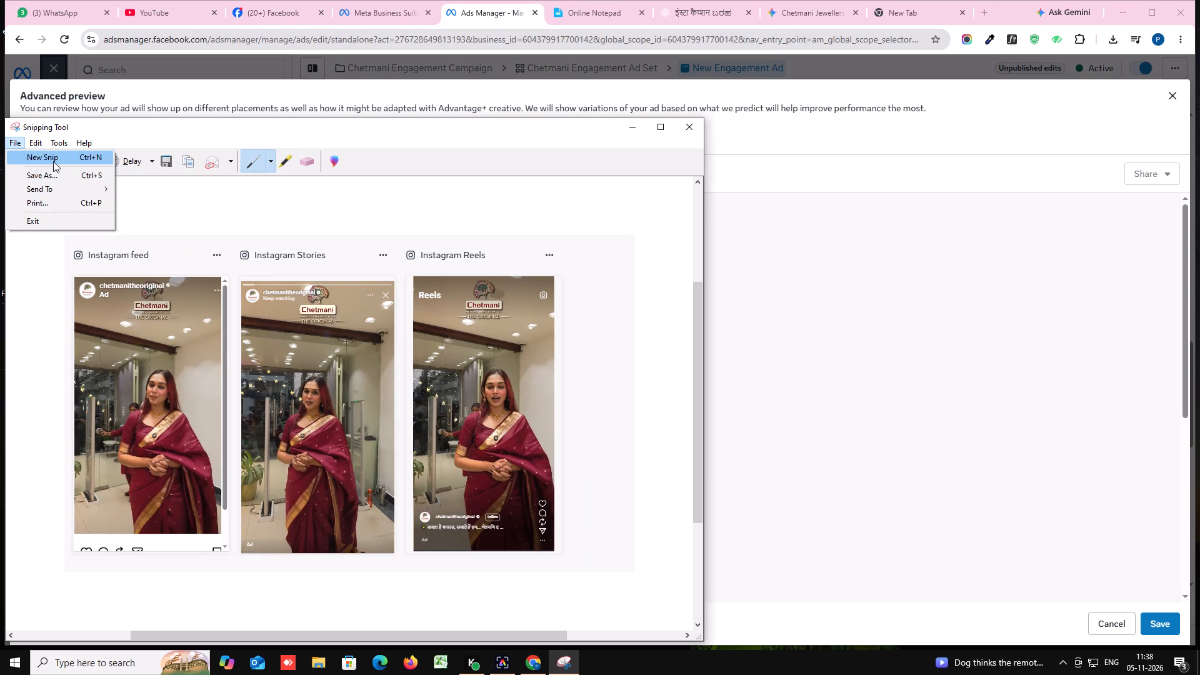
left_click(51, 174)
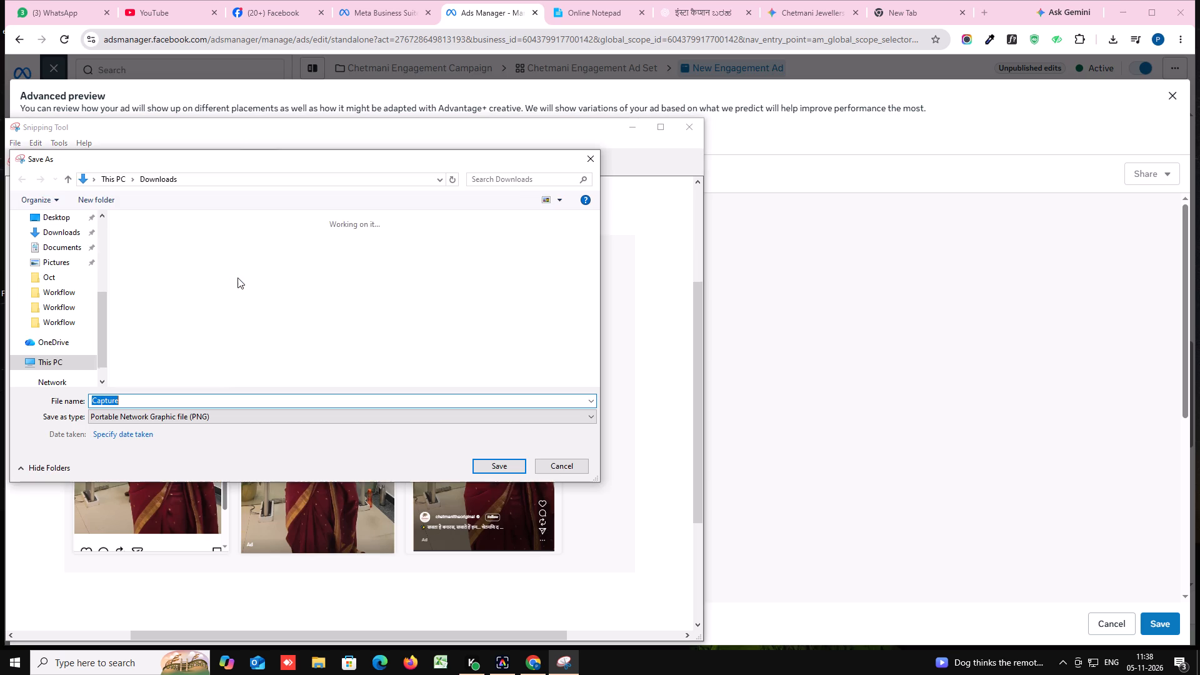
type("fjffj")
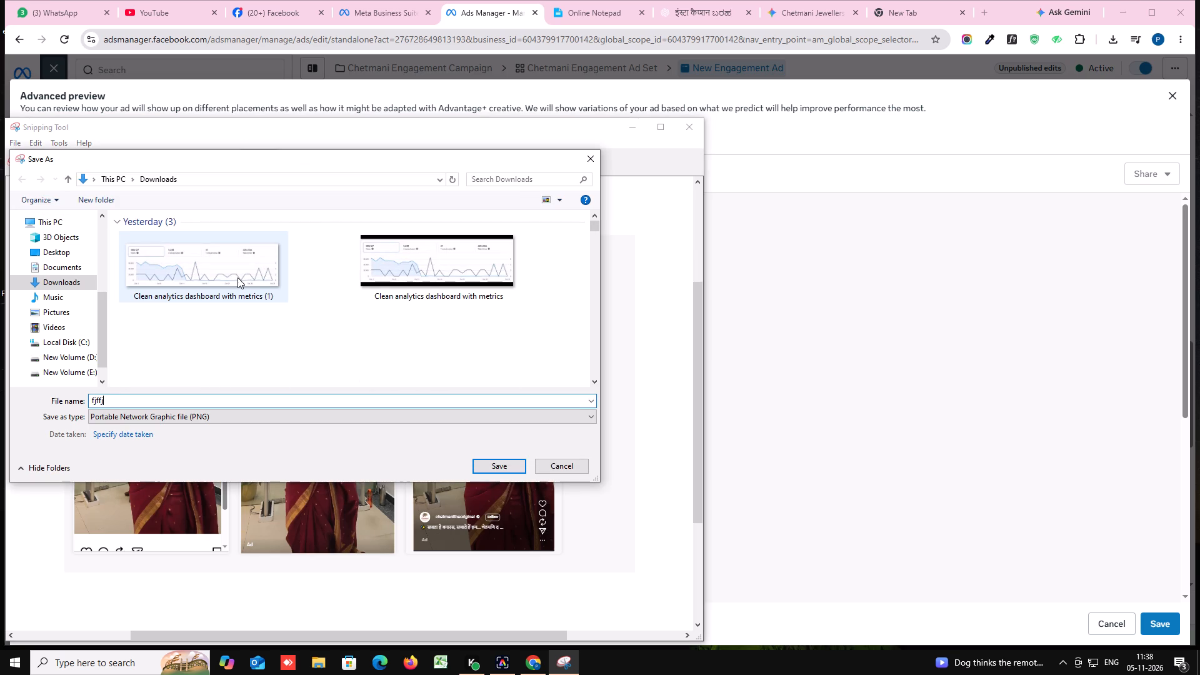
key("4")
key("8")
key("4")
left_click(511, 466)
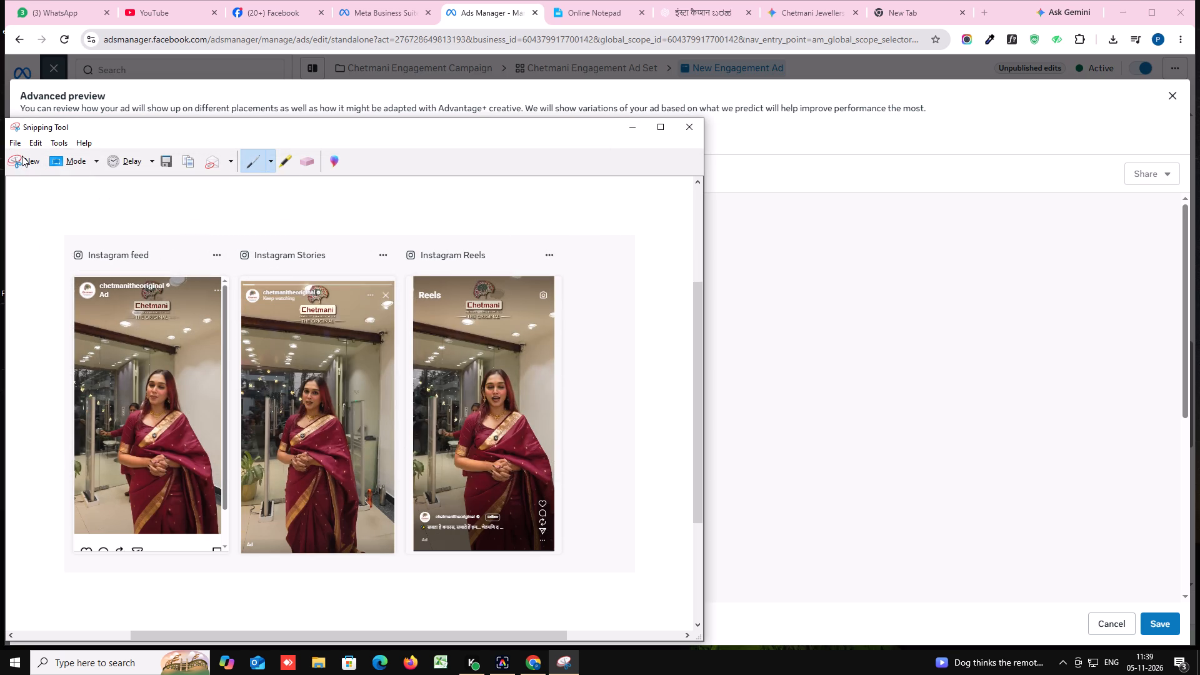
Capture a second snip of the three Instagram previews at the jewellery showroom scene and save it as hfhhfht in Downloads.
left_click(22, 156)
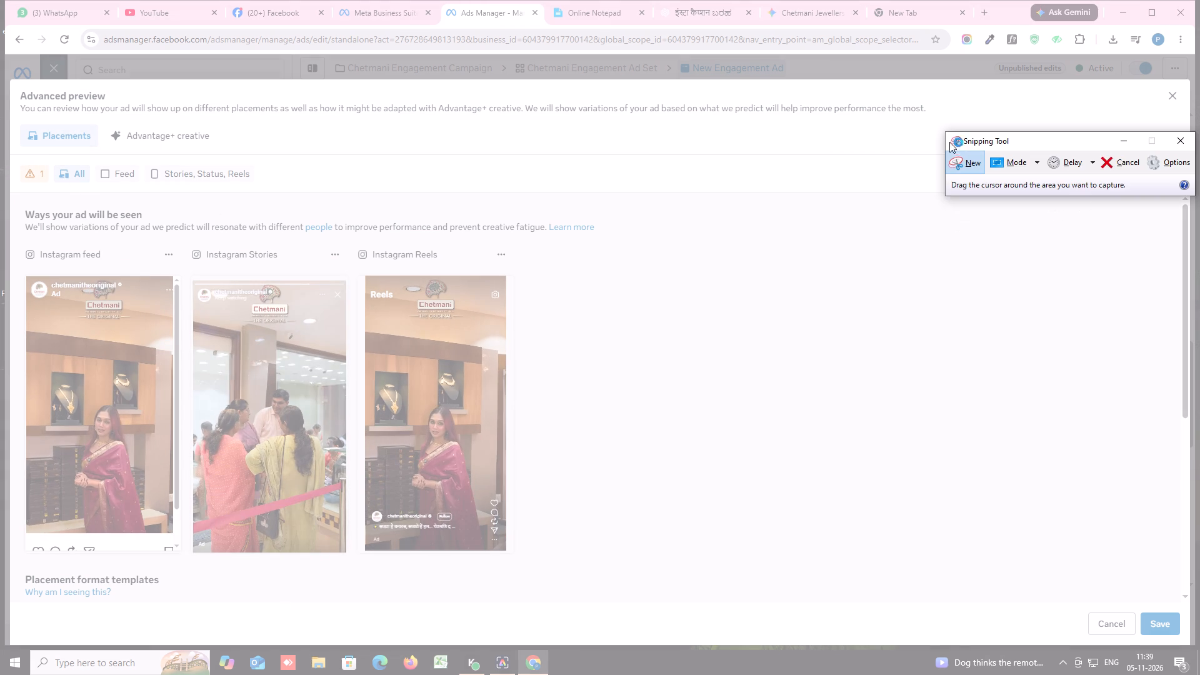
left_click(960, 159)
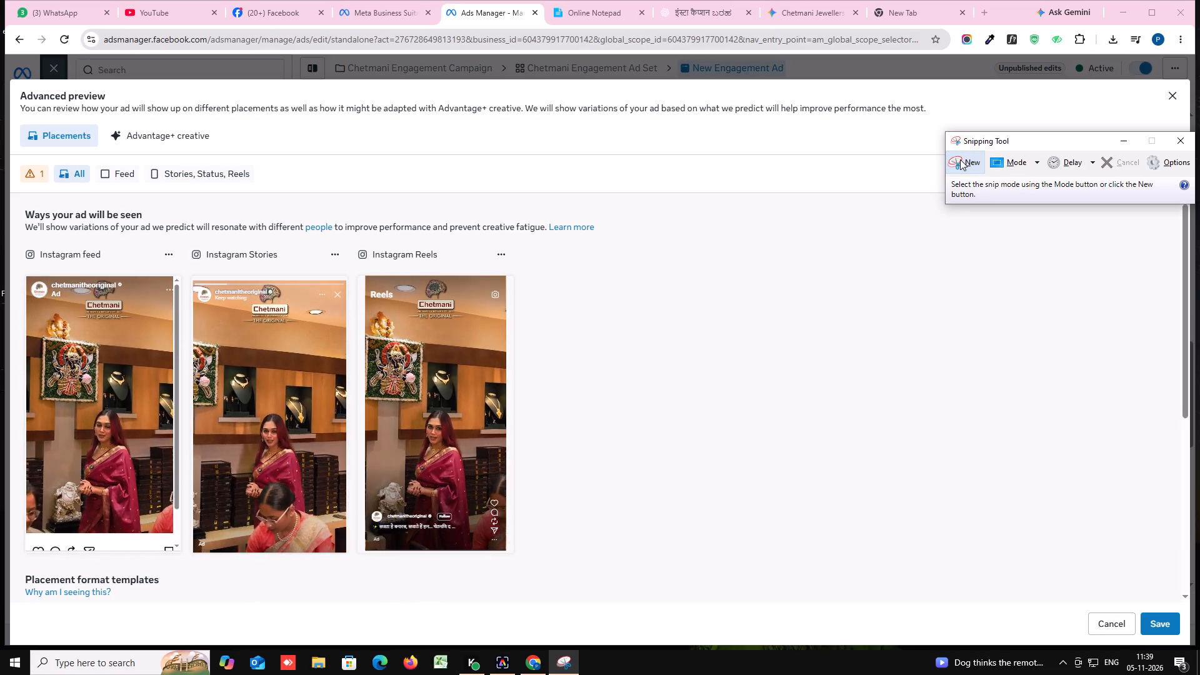
left_click(960, 159)
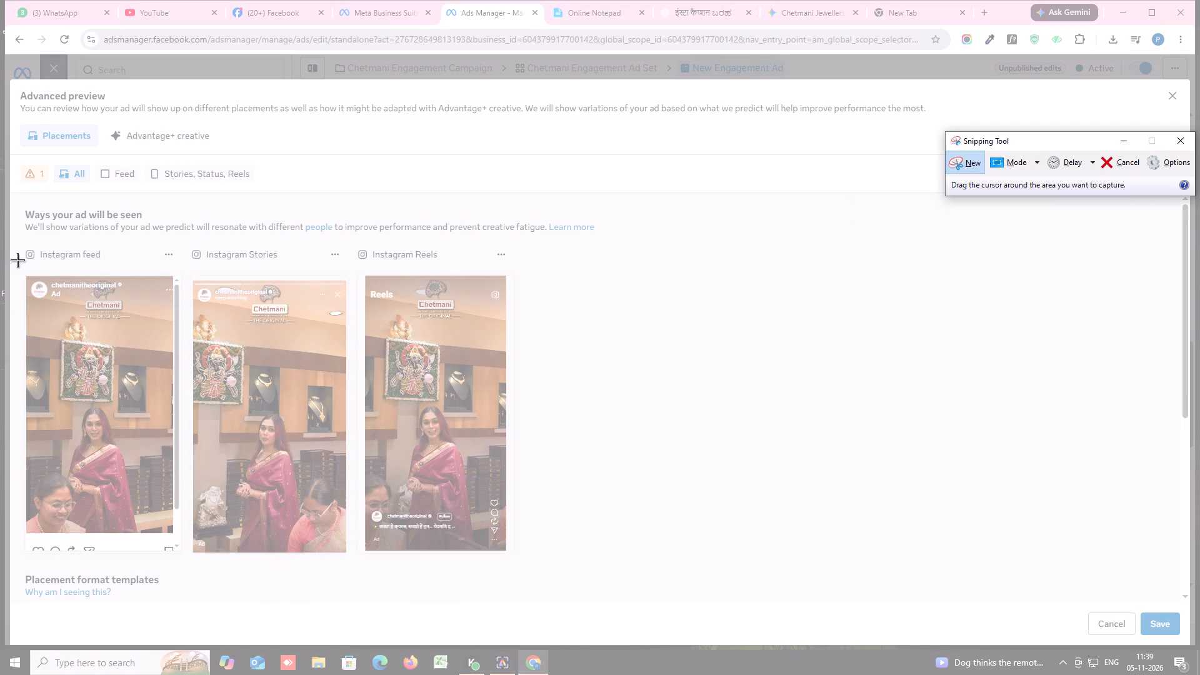
left_click_drag(17, 245, 590, 581)
left_click(9, 147)
left_click(32, 177)
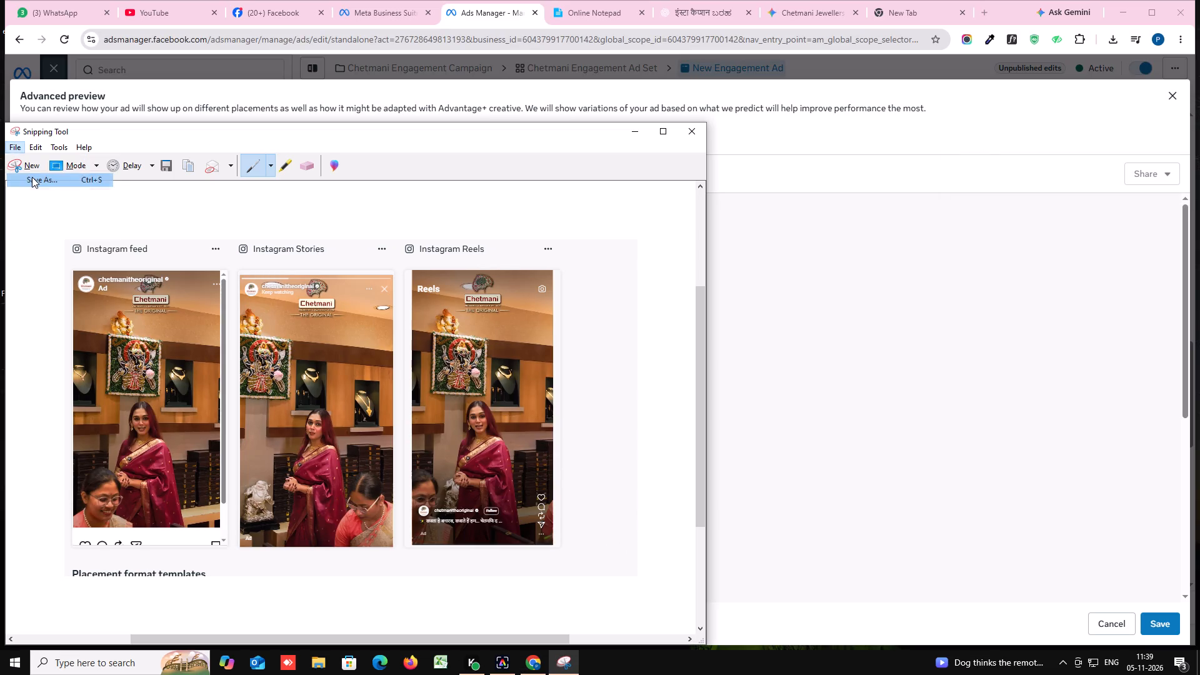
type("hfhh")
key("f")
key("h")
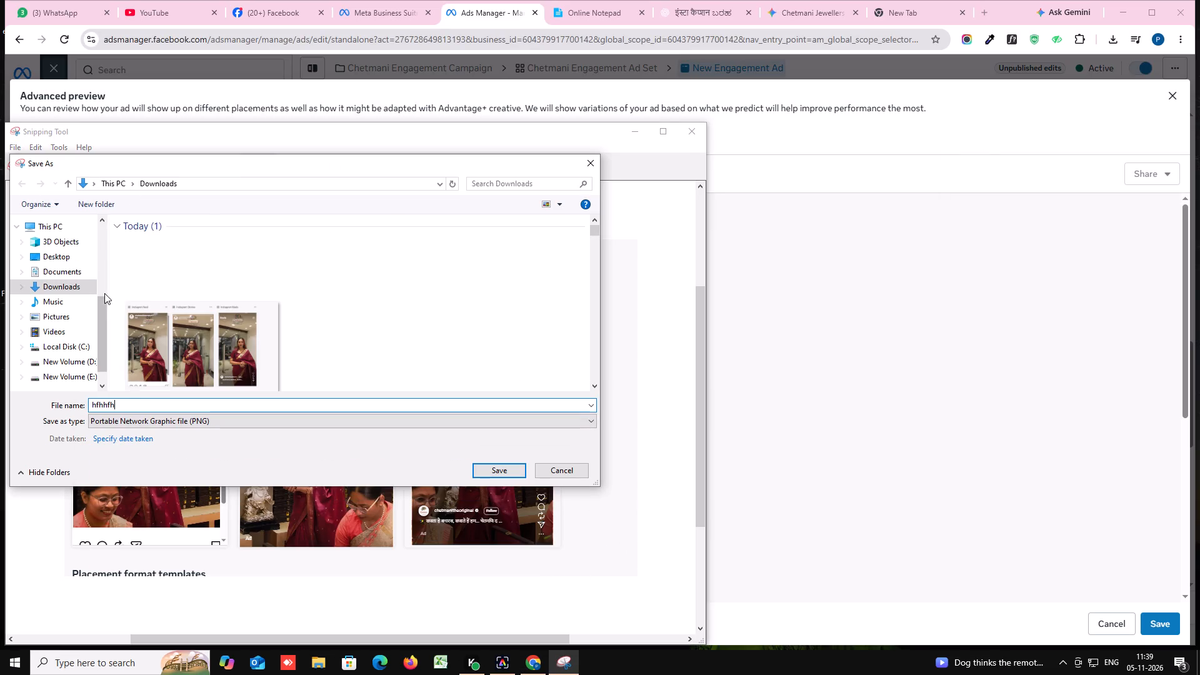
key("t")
left_click(497, 465)
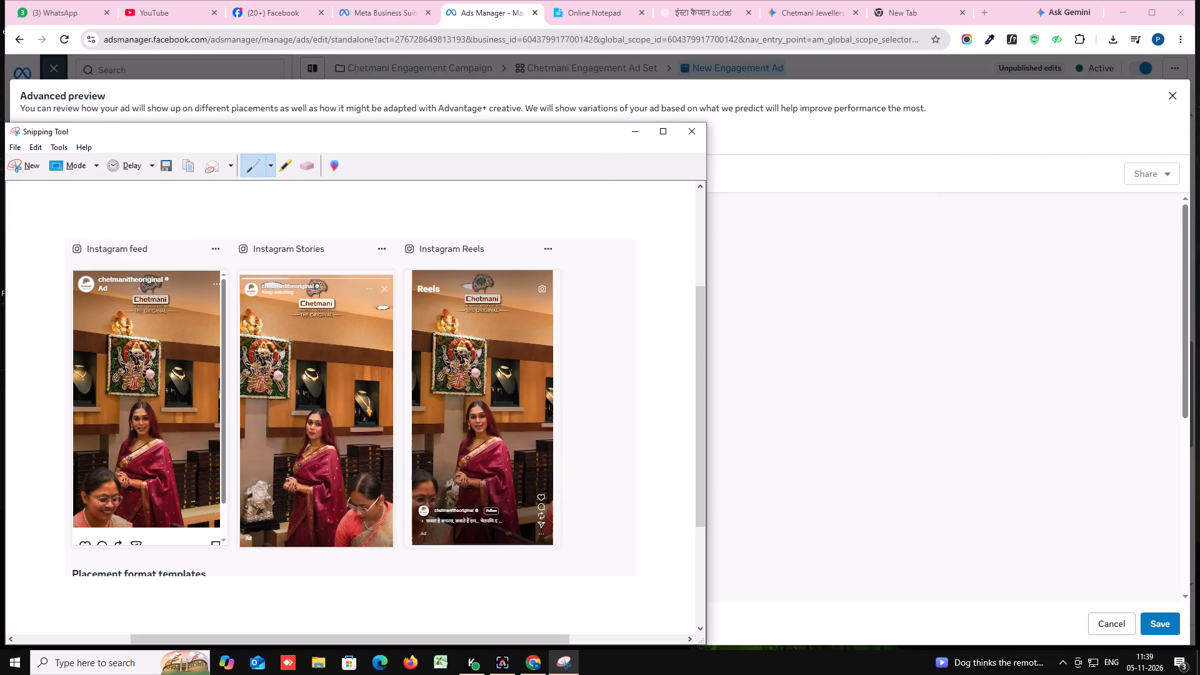
Capture a third snip of the three Instagram previews at the gold coin close-up scene and save it as fh5d.
left_click(31, 162)
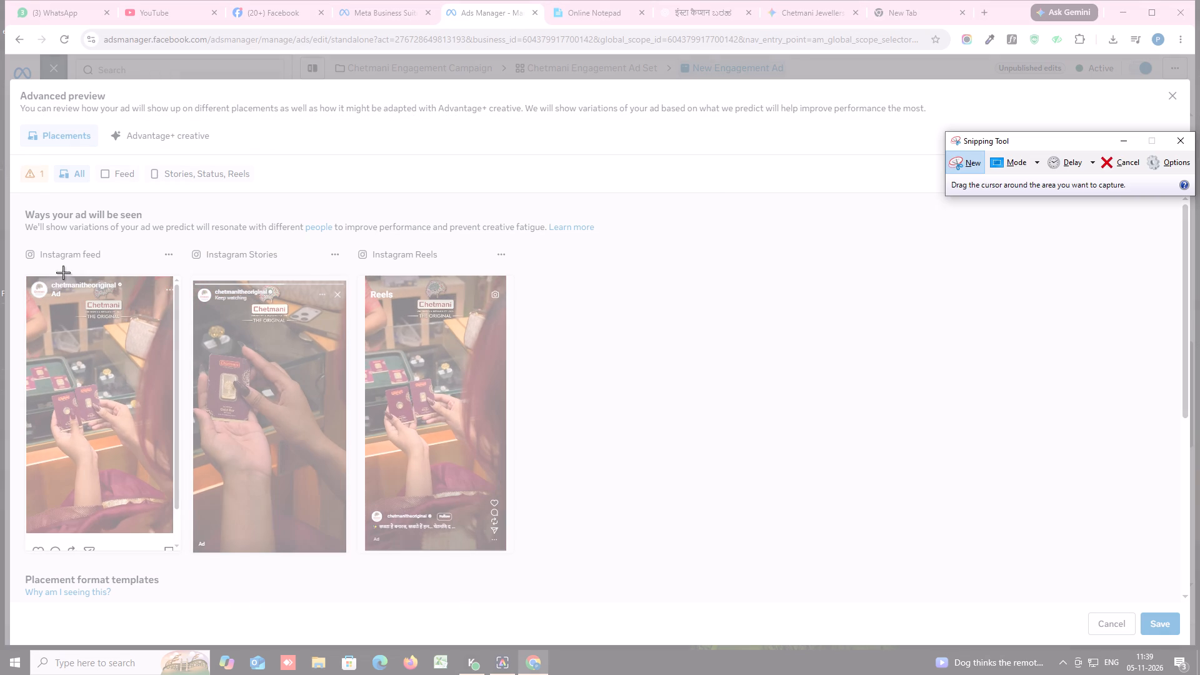
left_click_drag(9, 237, 558, 574)
left_click(11, 149)
left_click(36, 179)
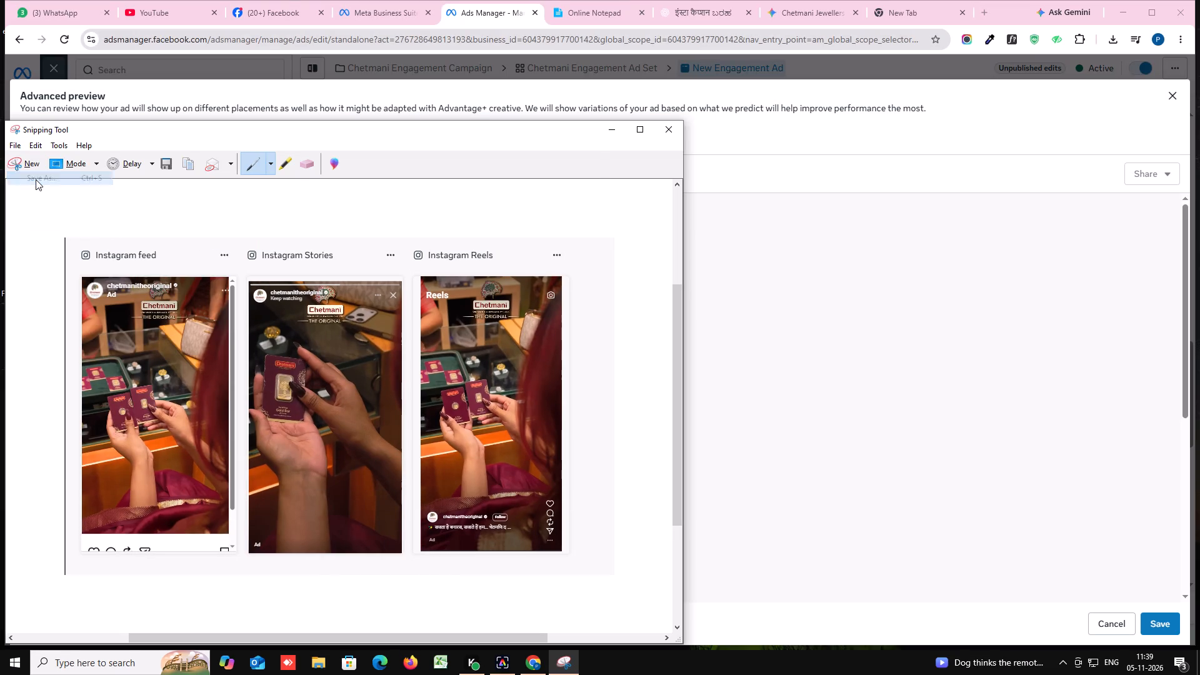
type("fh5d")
left_click(482, 462)
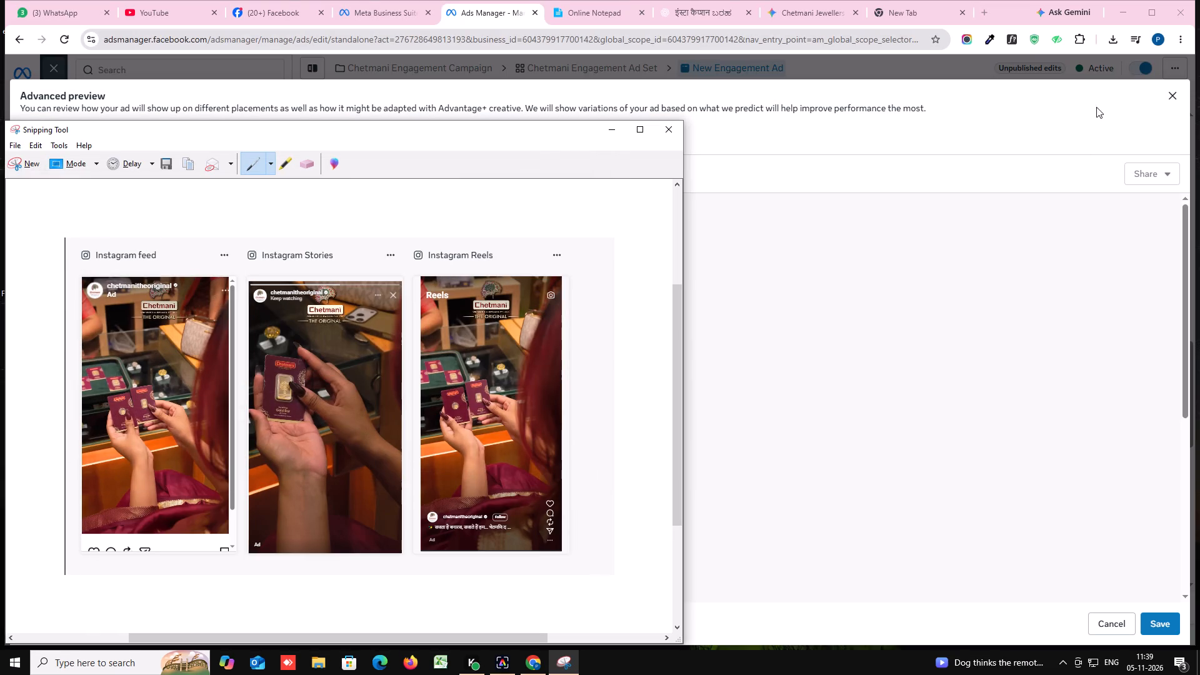
Save the advanced preview in Ads Manager and publish the New Engagement Ad changes.
left_click(1164, 617)
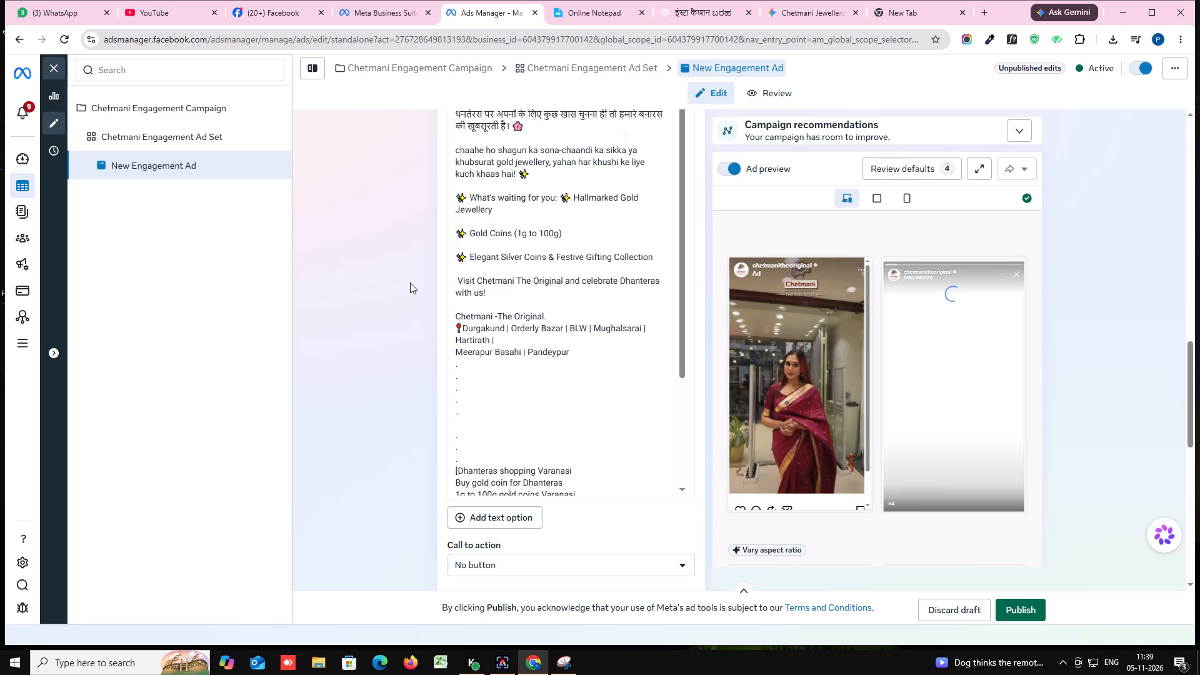